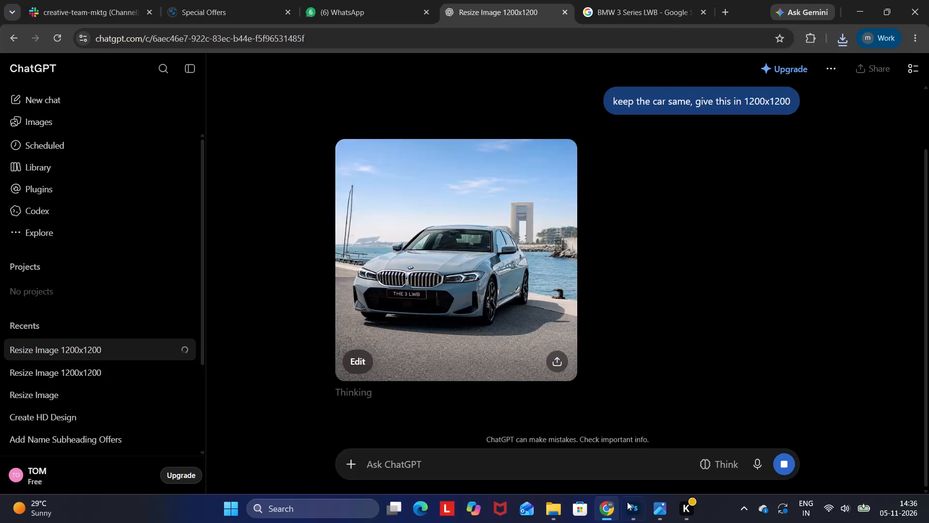
Switch to Photoshop and delete the "Luxury BMWs at Sunset Plaza" background image from the BMW 3 SERIES LWB 1 artboard.
click(631, 511)
click(466, 262)
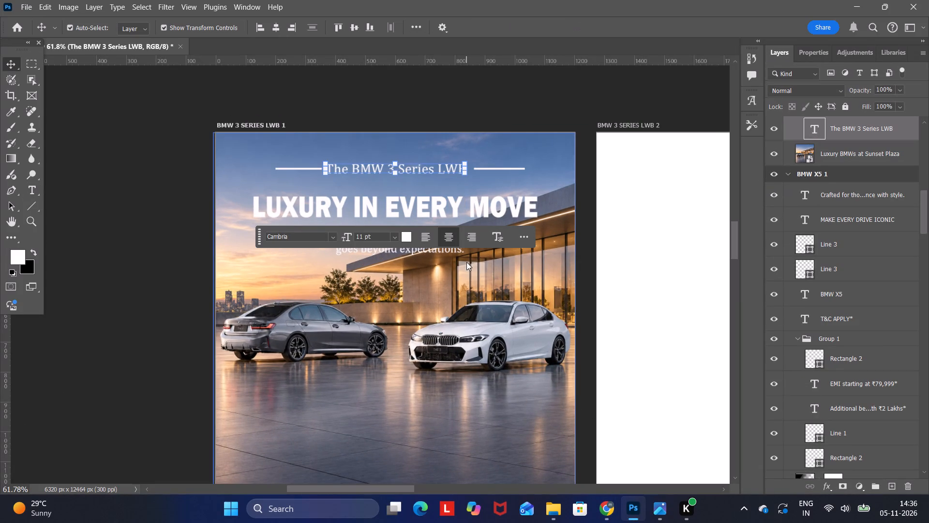
key(Delete)
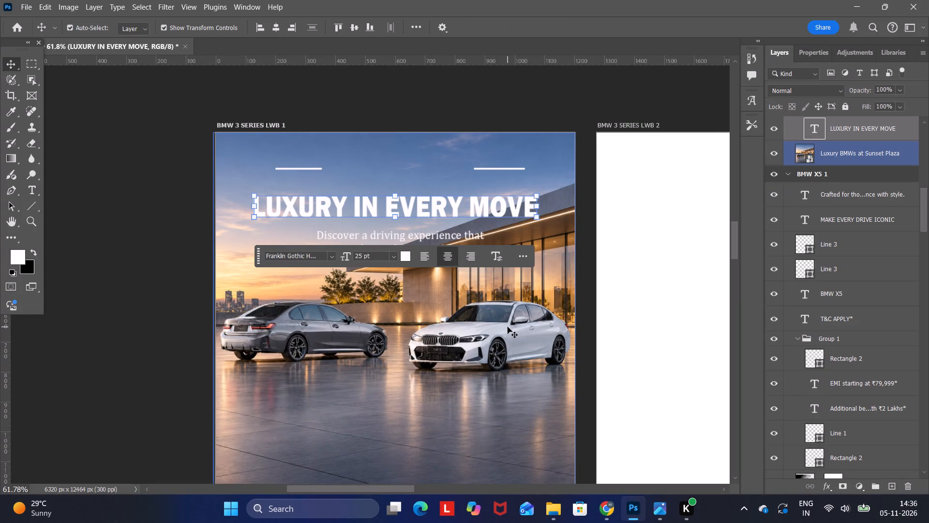
key(ctrl+z)
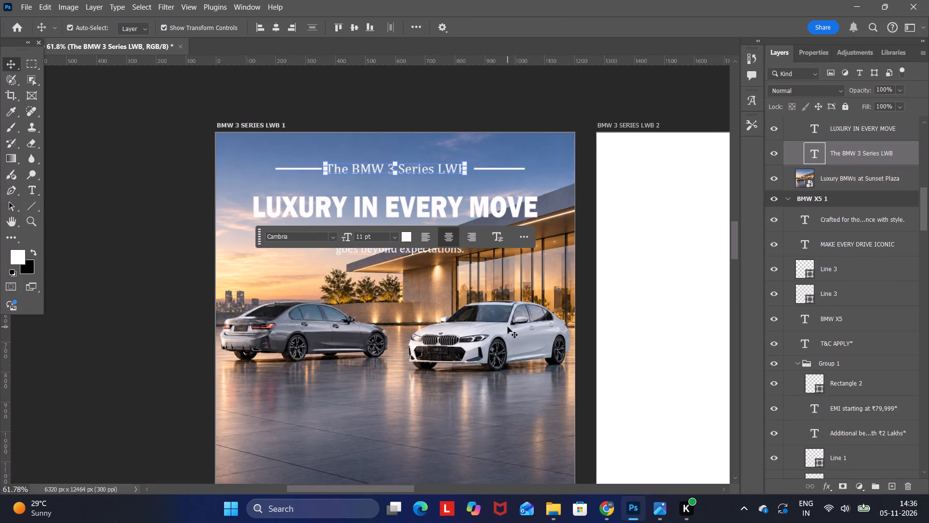
click(819, 172)
key(Delete)
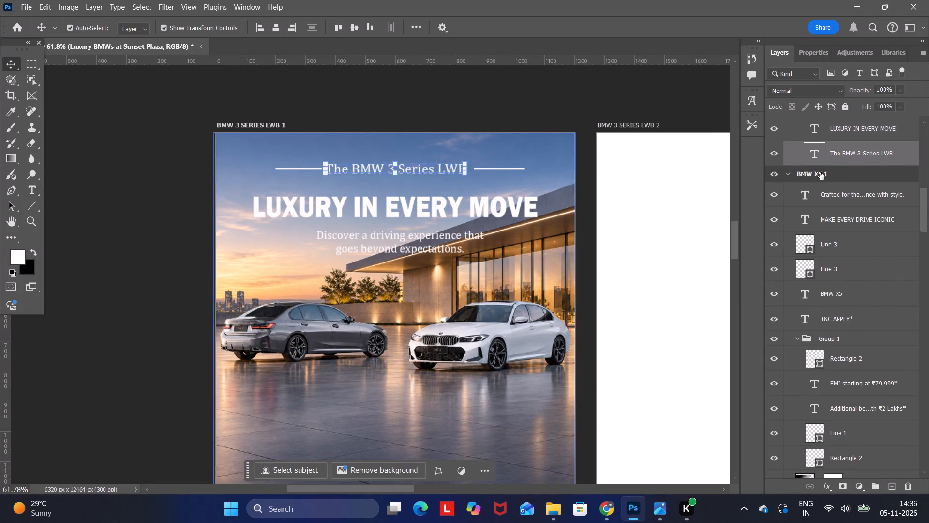
Place the "BMW 3 Series by the Waterfront" image from Downloads on the BMW 3 SERIES LWB 1 artboard, centred at X 600, Y 600 px.
click(349, 346)
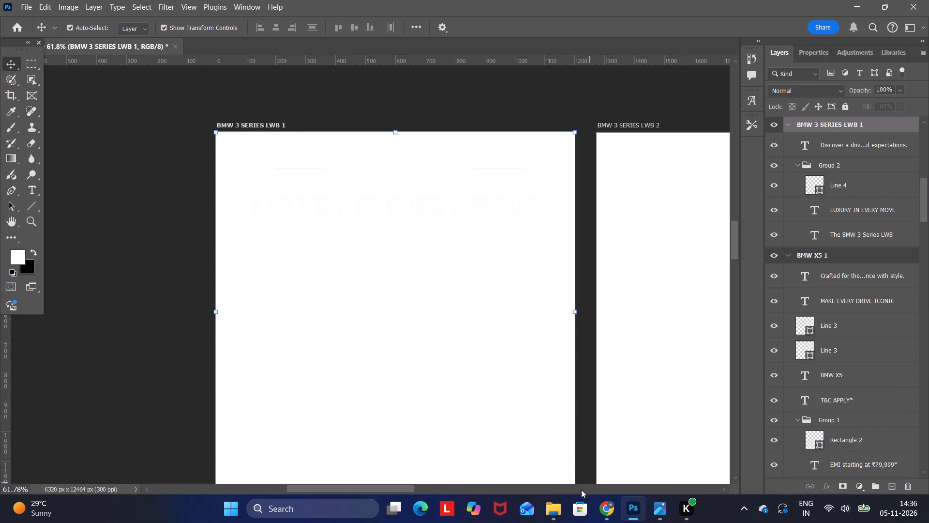
click(559, 508)
click(107, 195)
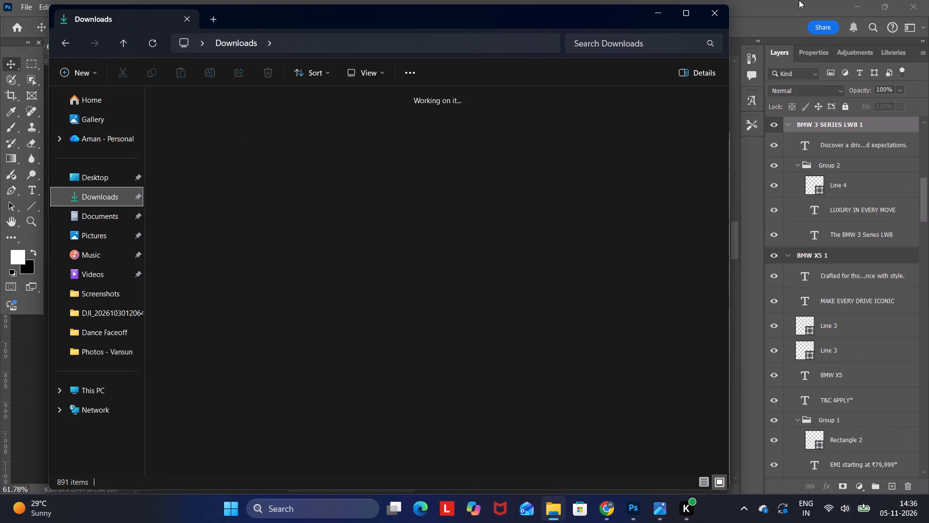
drag(202, 163, 629, 522)
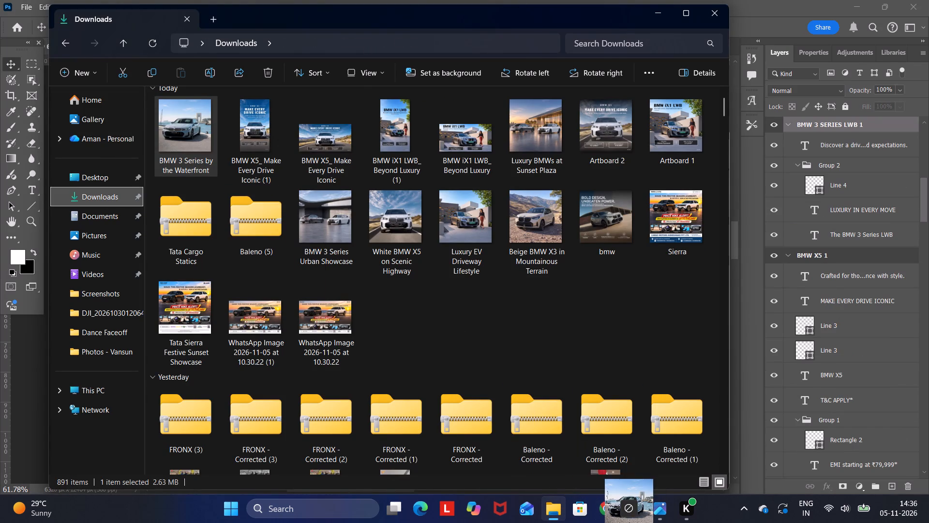
drag(629, 522, 422, 318)
scroll(496, 321, down, 5)
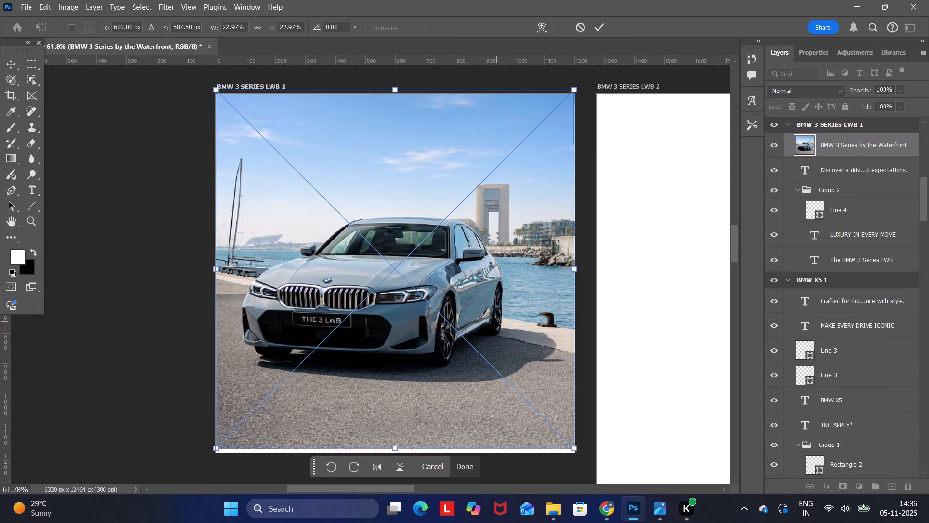
drag(475, 313, 475, 320)
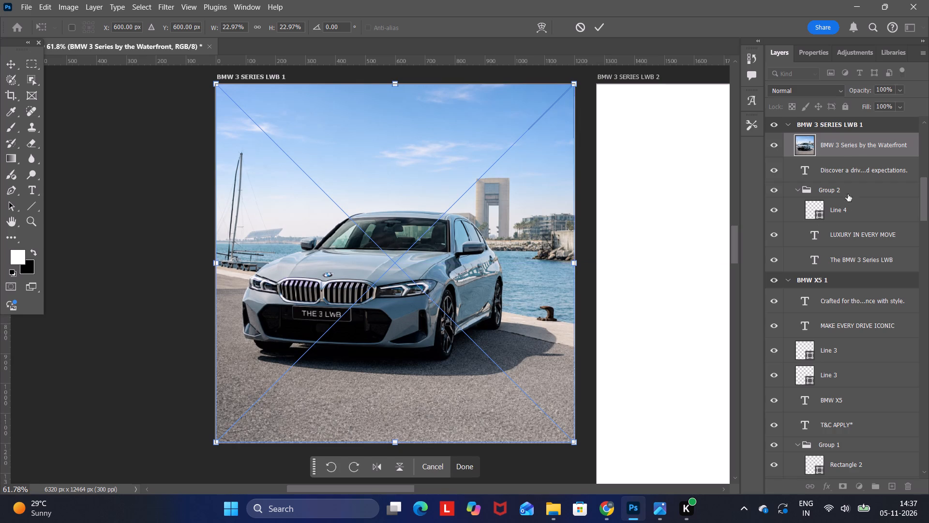
Move the "BMW 3 Series by the Waterfront" layer below "The BMW 3 Series LWB" text layer in the BMW 3 SERIES LWB 1 artboard.
drag(840, 148, 838, 314)
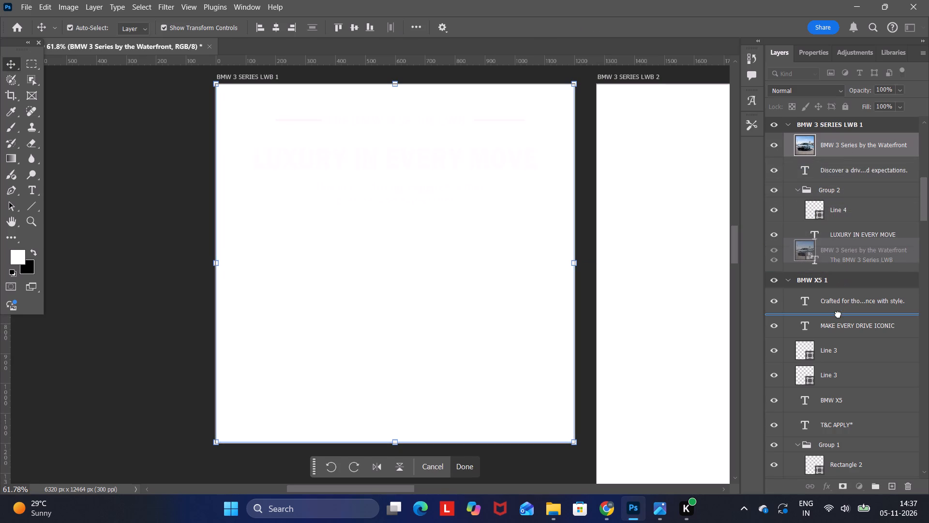
drag(838, 314, 836, 328)
drag(833, 324, 834, 290)
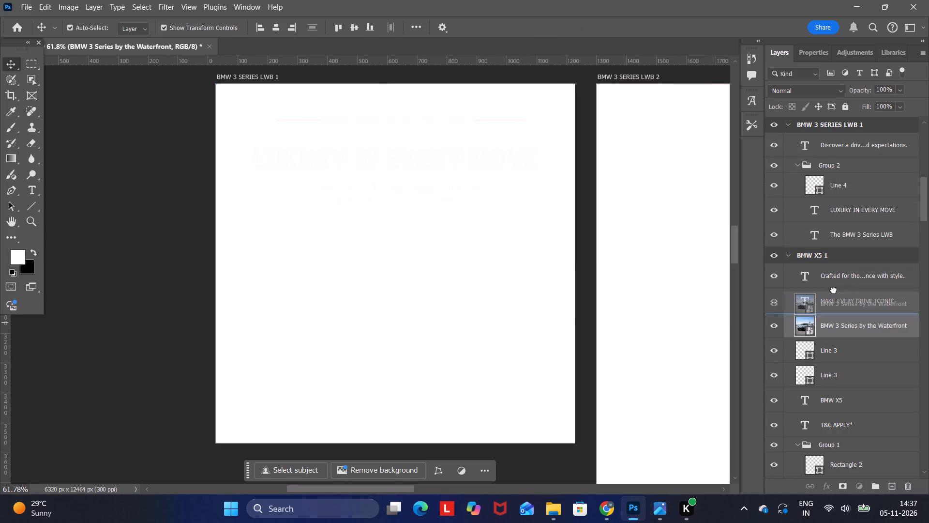
drag(834, 290, 830, 242)
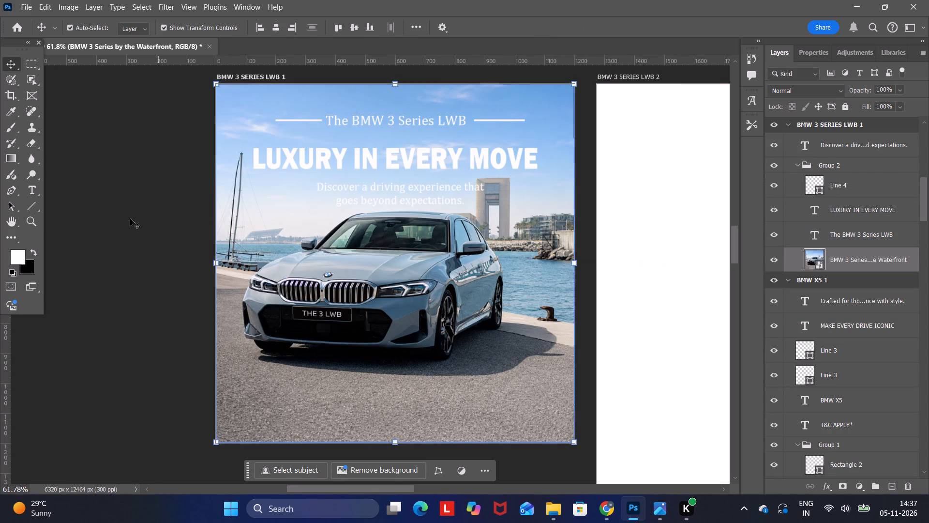
click(82, 221)
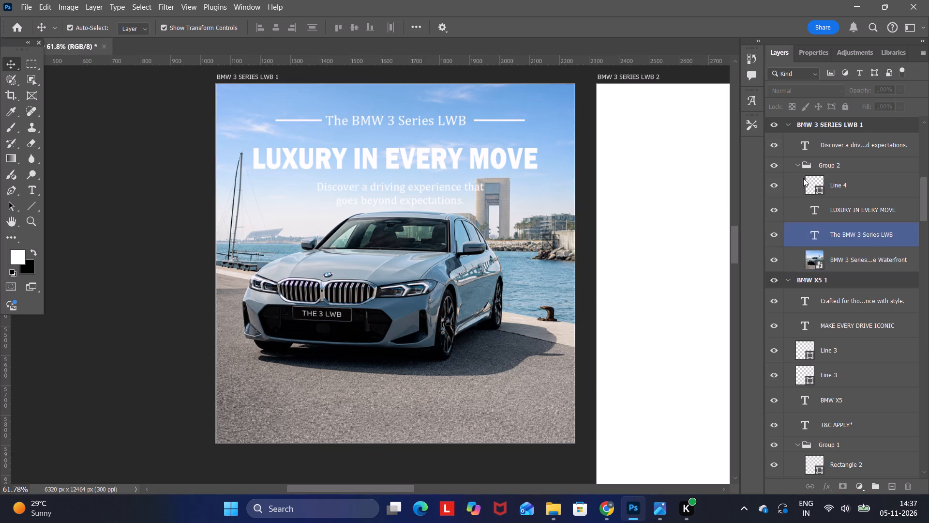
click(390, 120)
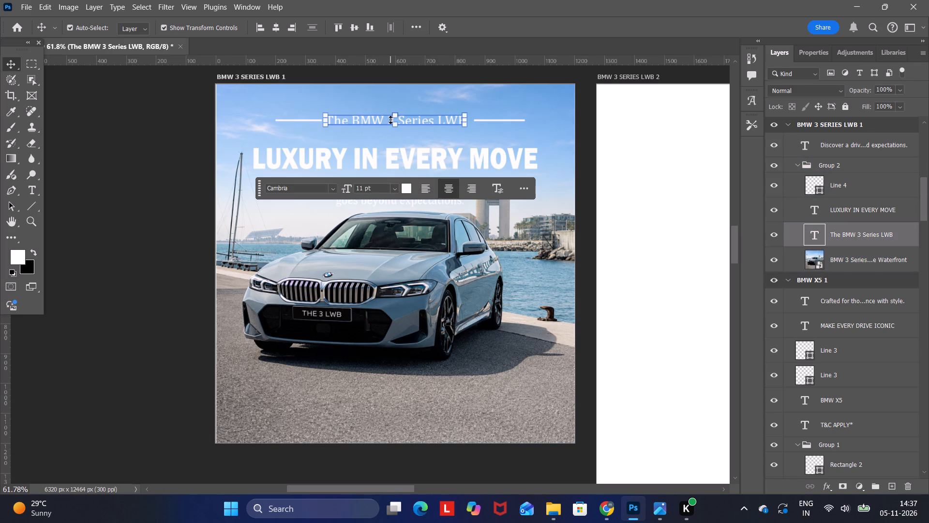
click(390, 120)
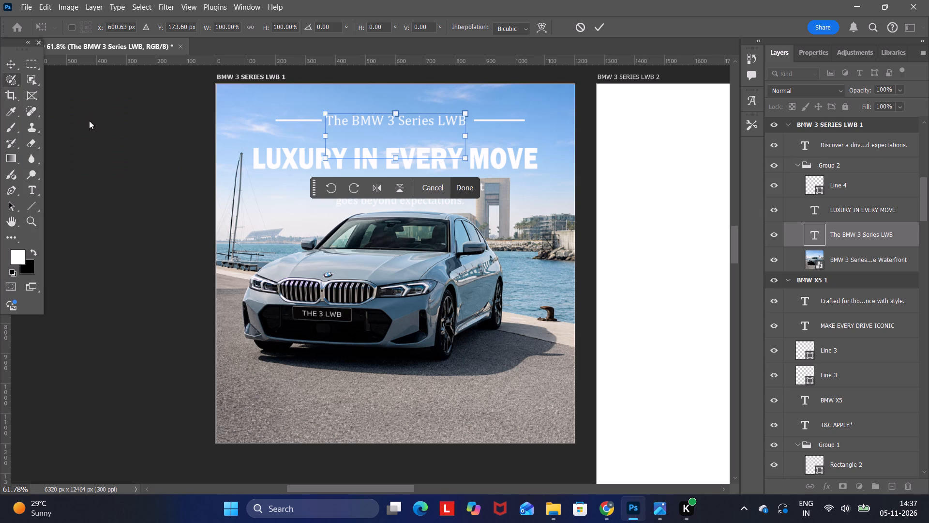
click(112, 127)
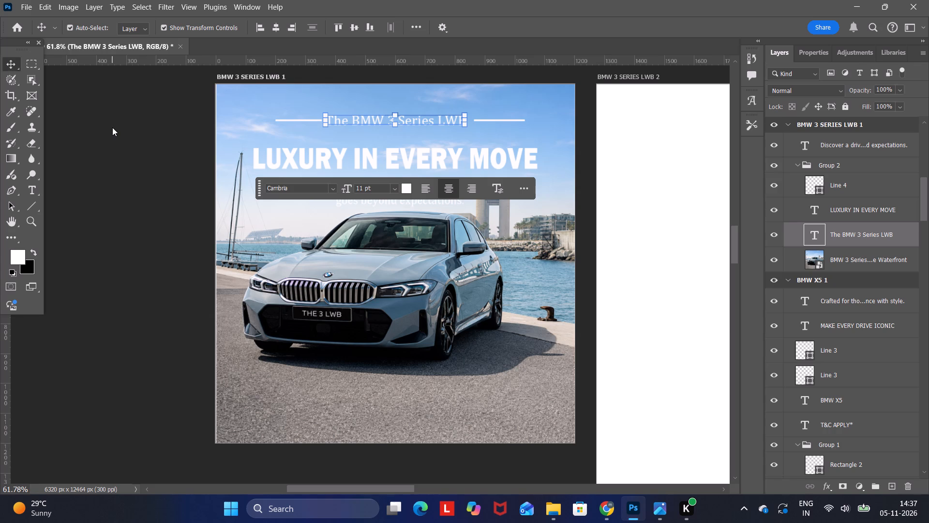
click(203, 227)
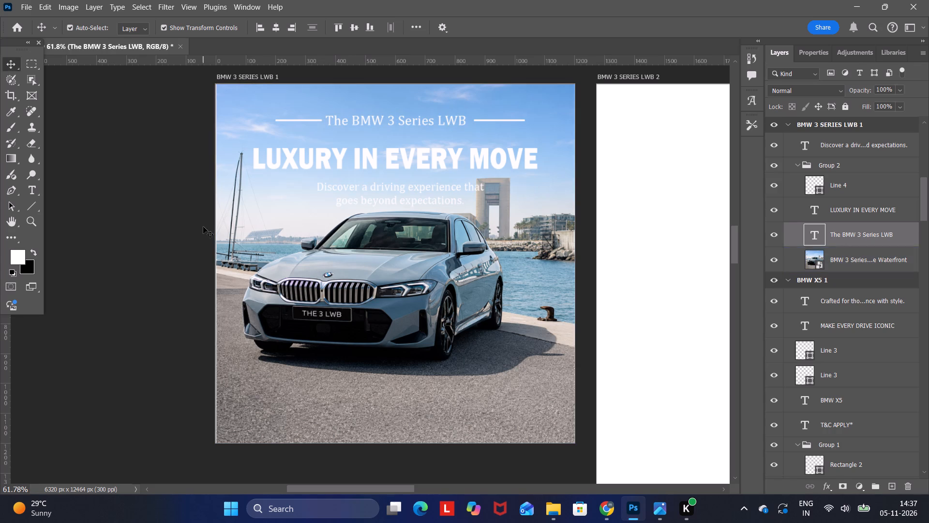
Set the text colour of "The BMW 3 Series LWB" line to near-black (#010000).
click(412, 121)
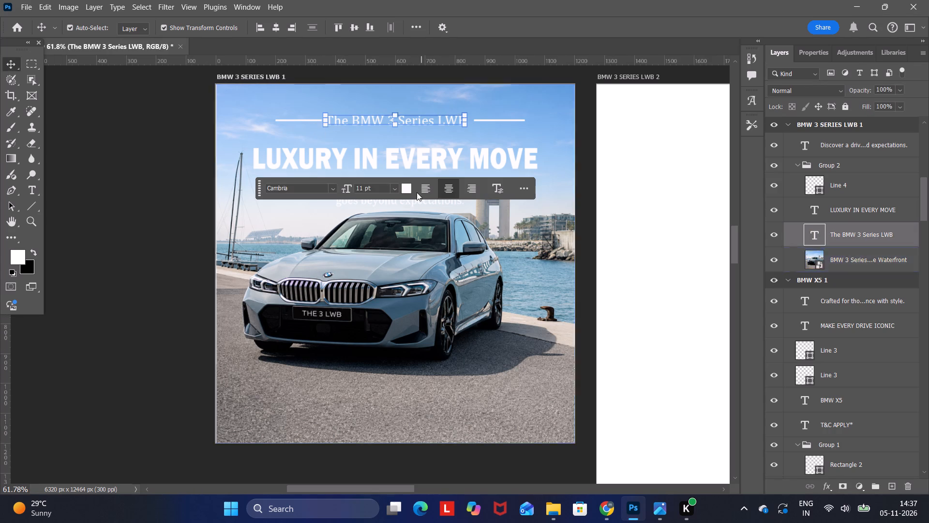
click(411, 191)
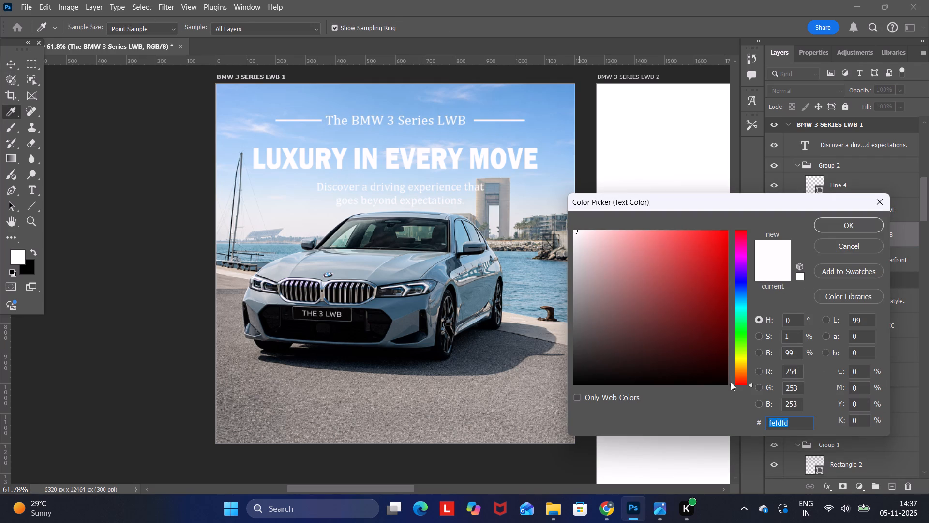
click(728, 384)
click(848, 226)
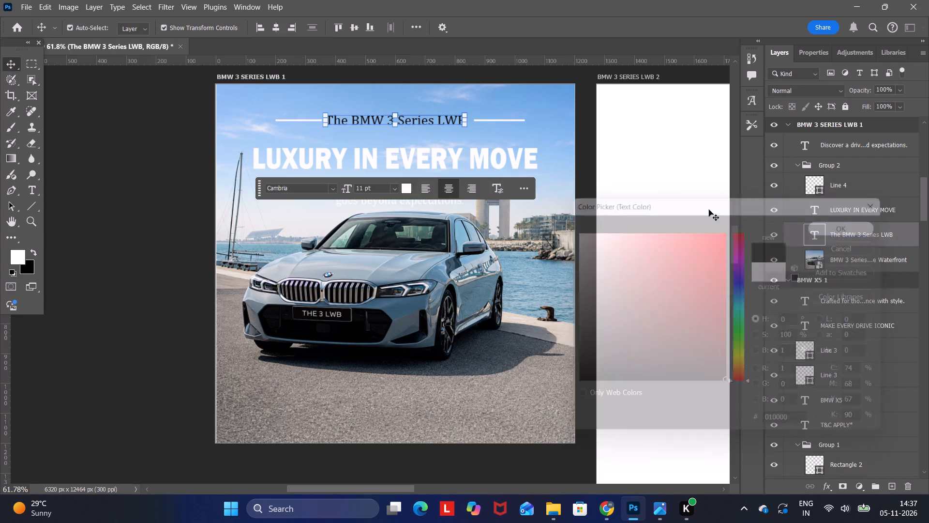
click(145, 100)
Set the text colour of the "LUXURY IN EVERY MOVE" headline to black (#000000).
click(402, 155)
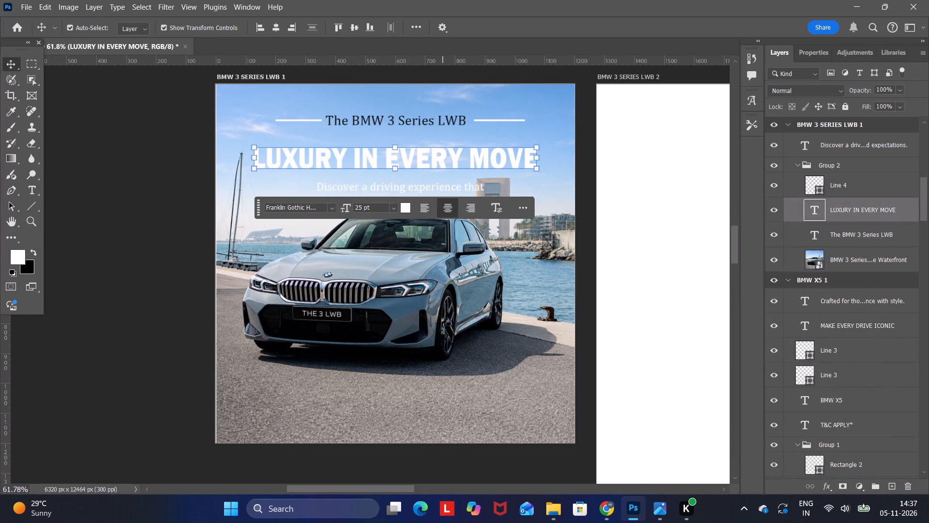
click(407, 209)
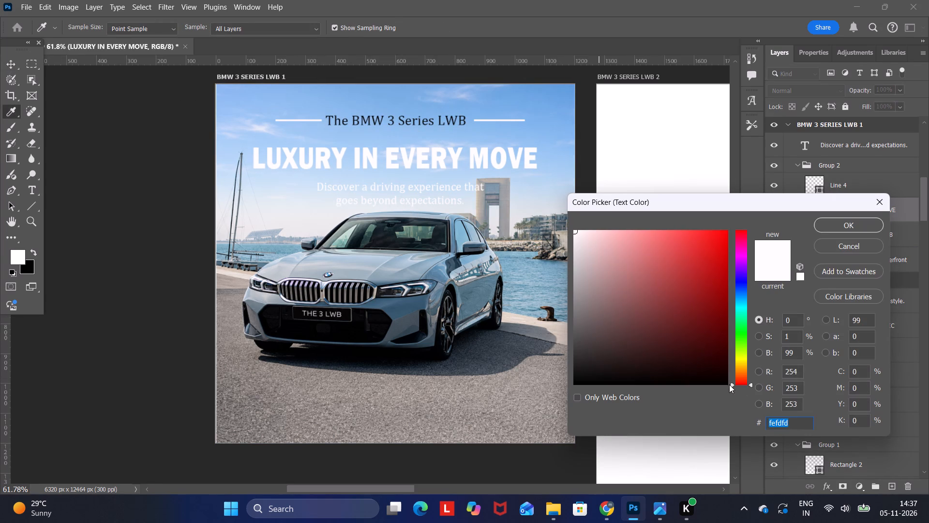
click(727, 384)
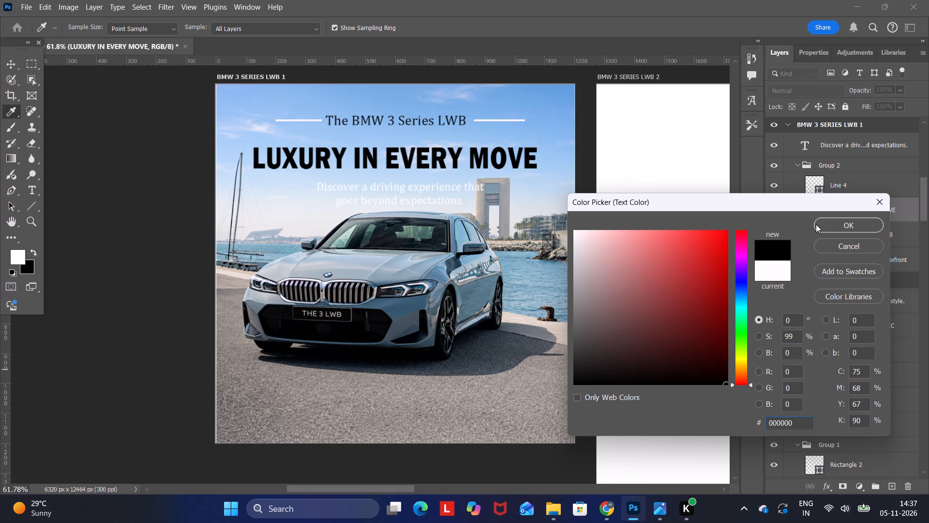
click(829, 221)
click(158, 157)
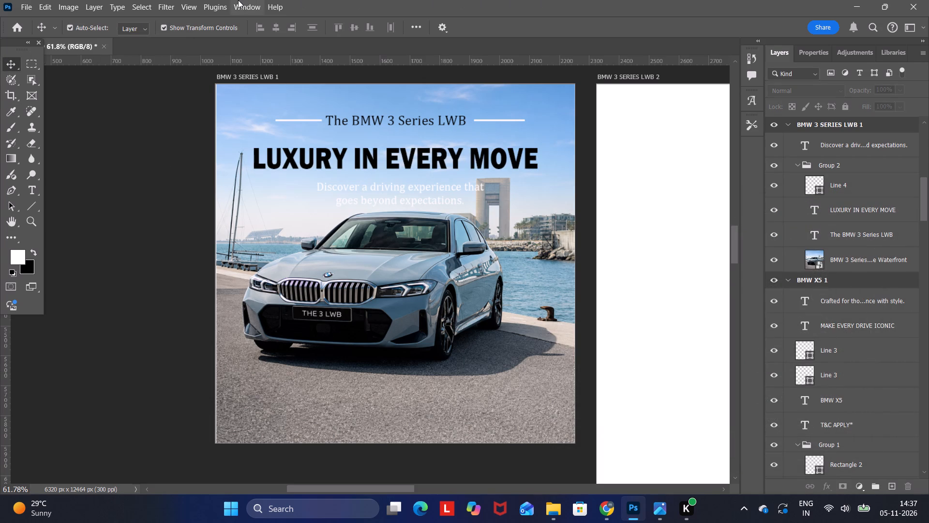
Set the text colour of the "Discover a driving experience that goes beyond expectations." subheading to black (#000000).
click(389, 191)
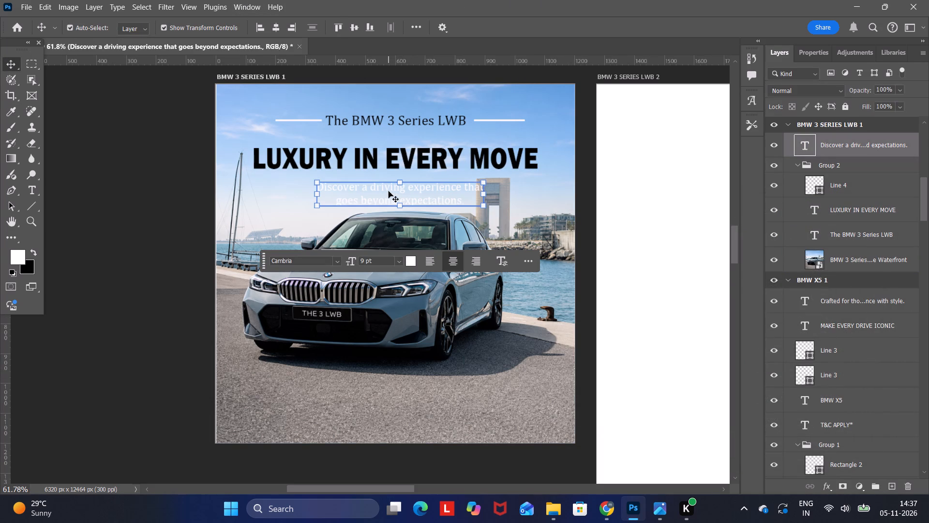
click(414, 262)
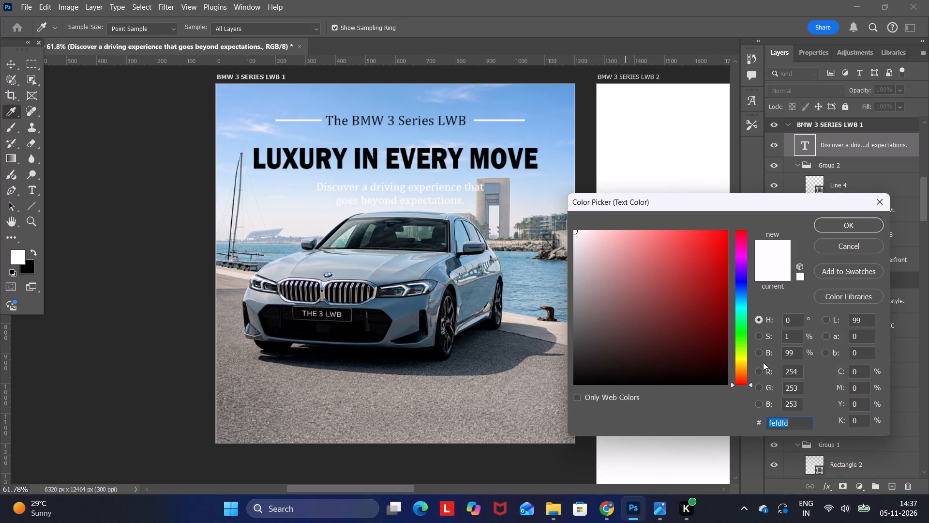
click(728, 385)
click(831, 226)
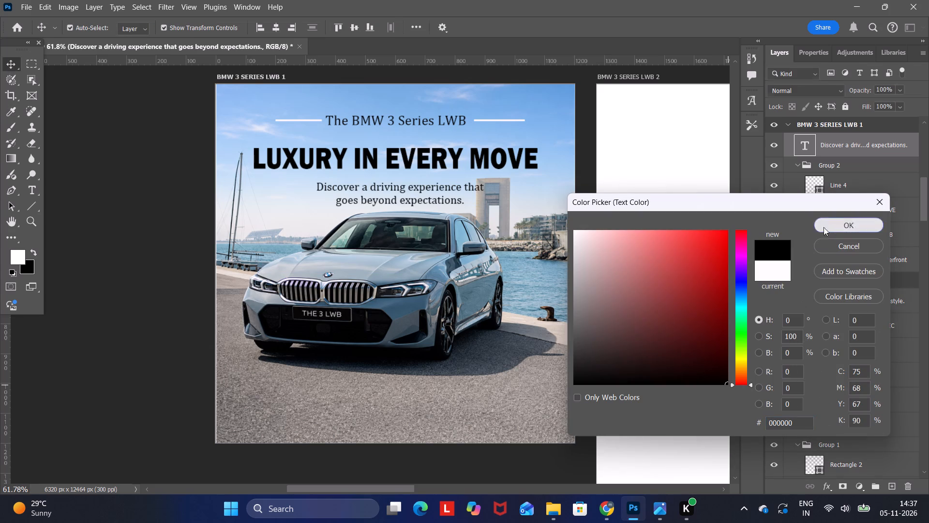
click(550, 326)
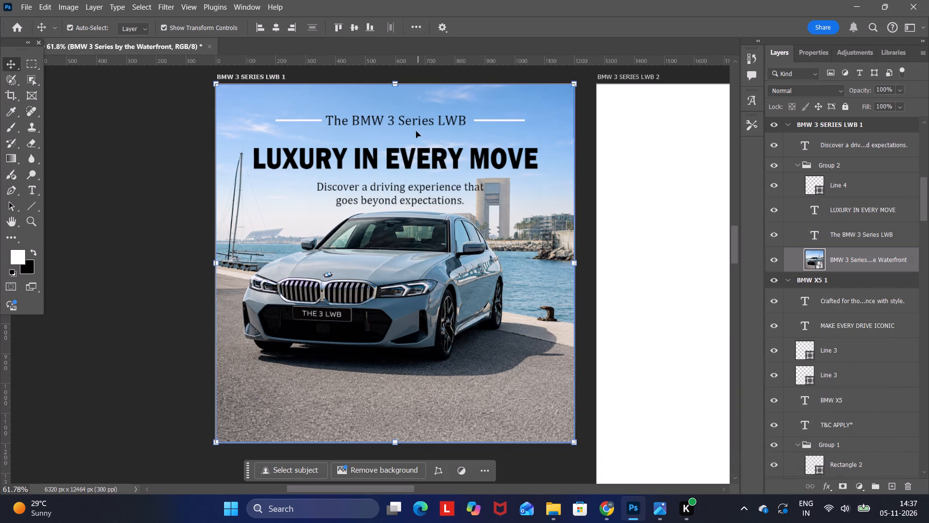
Set the stroke of the Line 4 rules flanking "The BMW 3 Series LWB" to black.
click(488, 121)
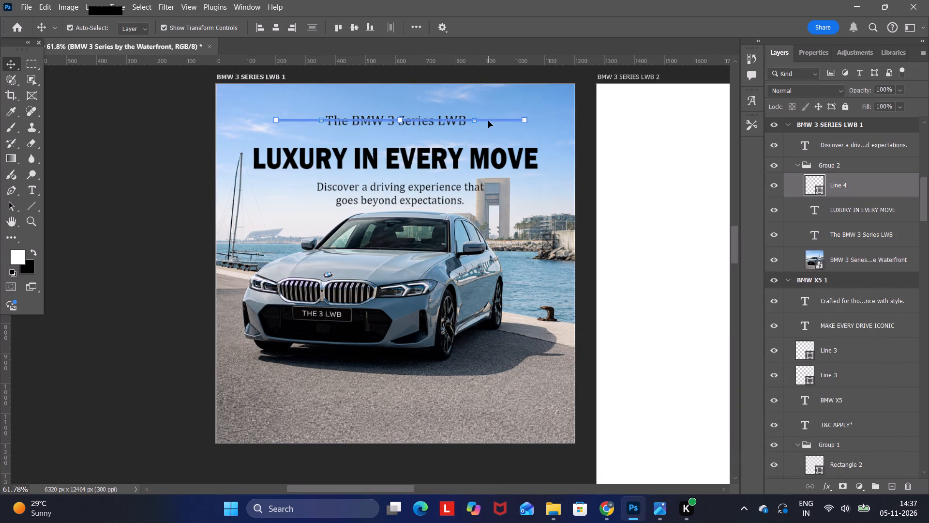
click(335, 149)
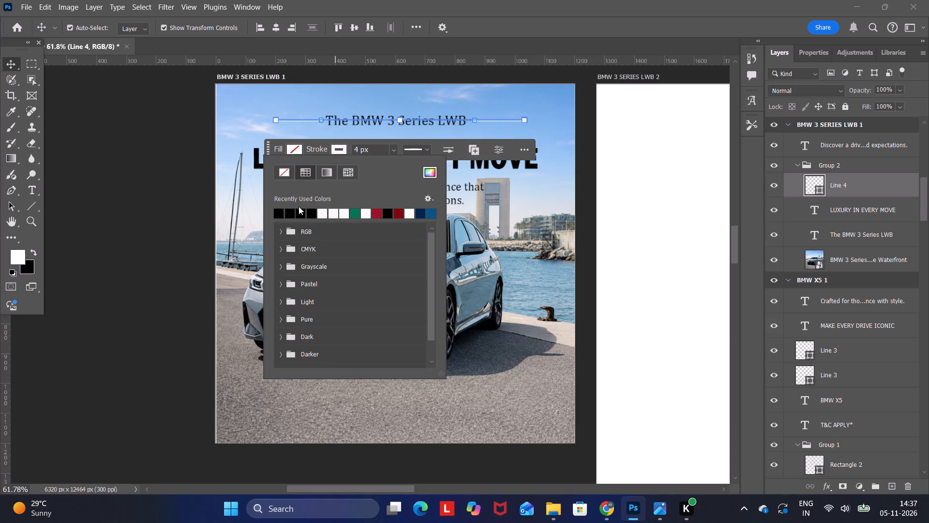
click(281, 214)
click(178, 117)
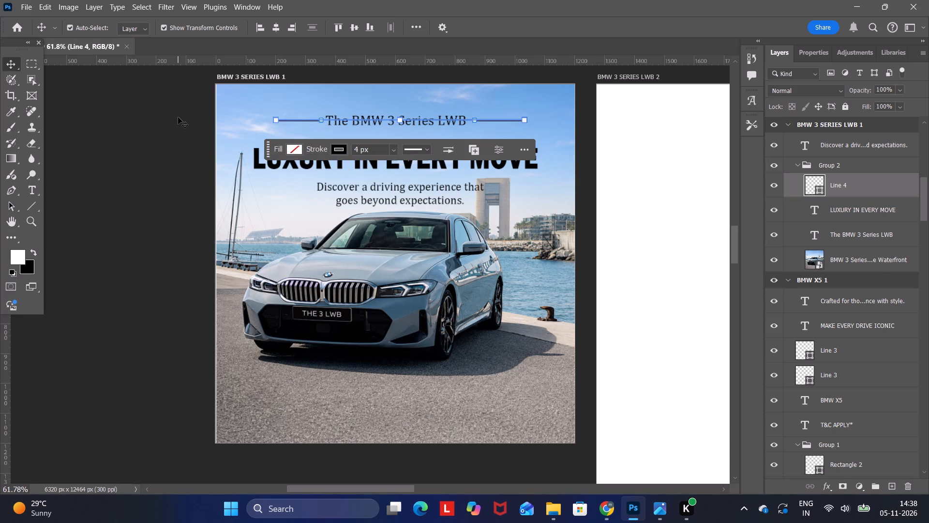
click(178, 117)
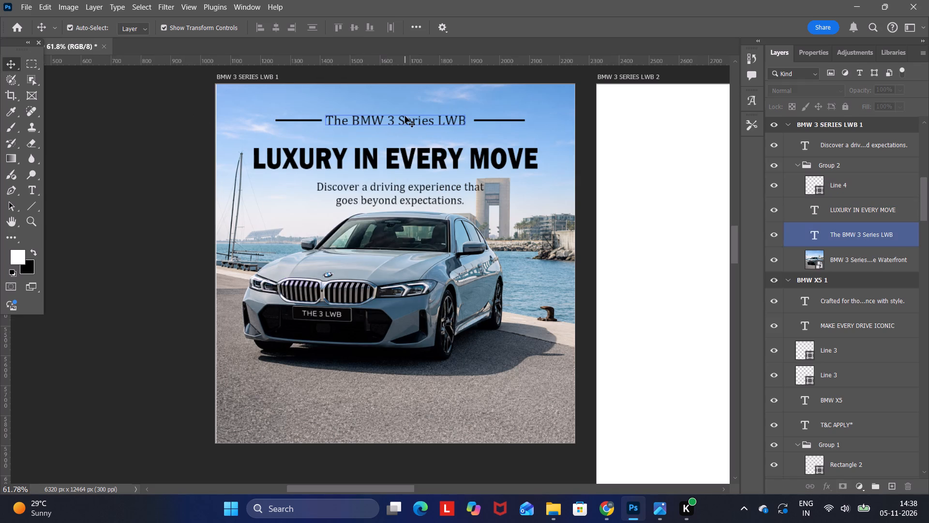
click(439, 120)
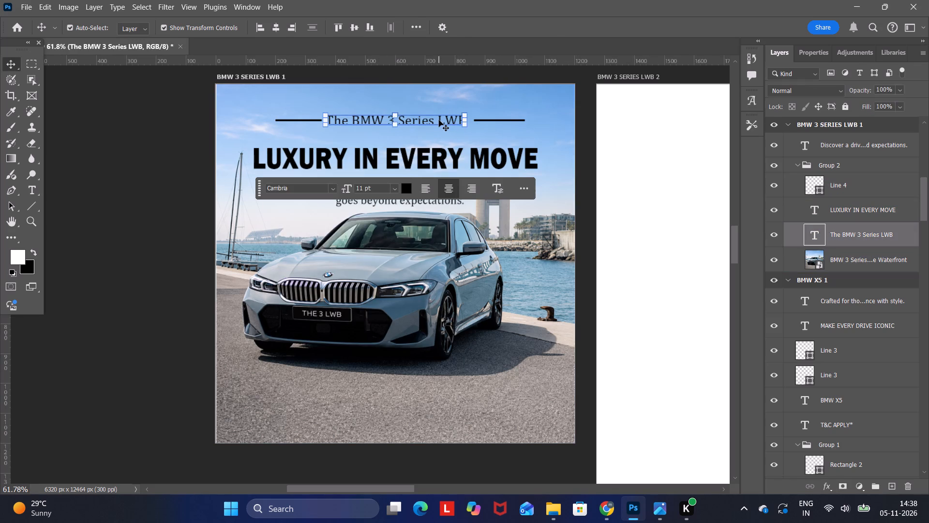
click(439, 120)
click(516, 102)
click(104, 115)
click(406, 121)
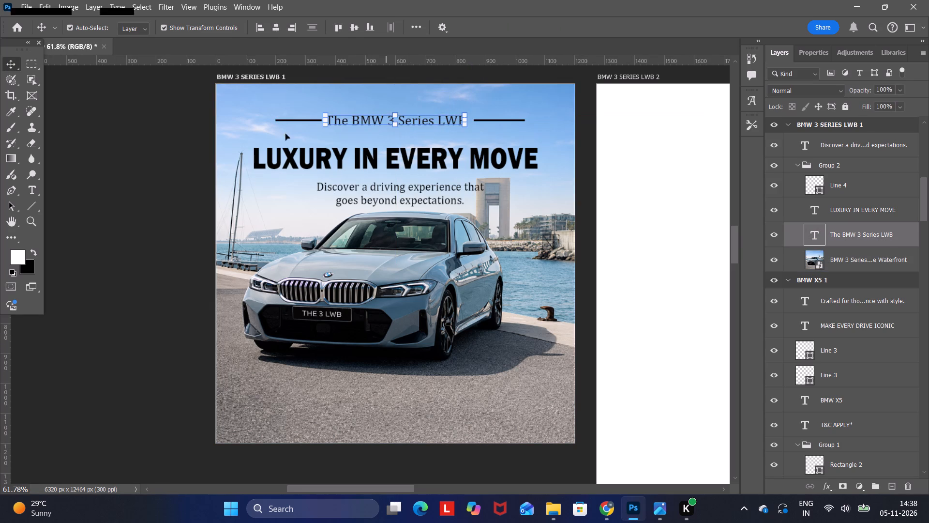
Nudge the Line 4 rules flanking "The BMW 3 Series LWB" slightly to the left.
click(187, 135)
click(301, 121)
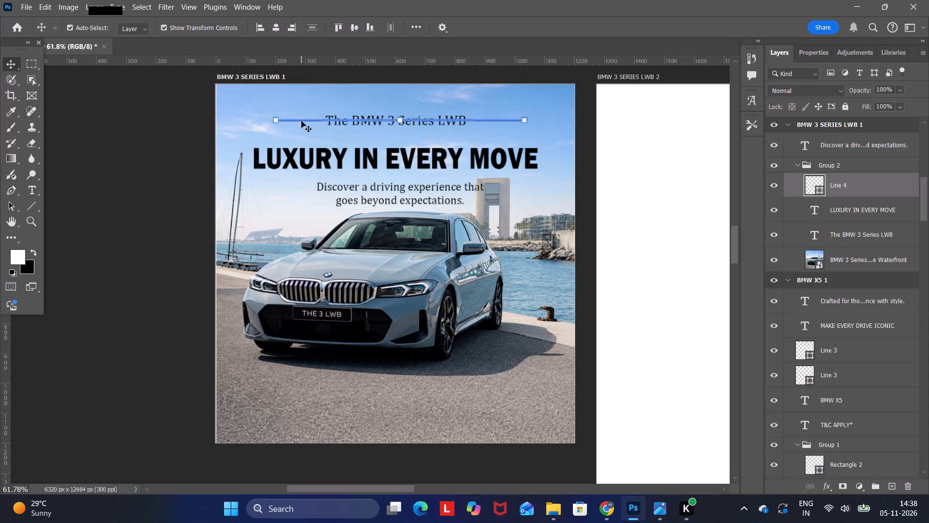
key(Left)
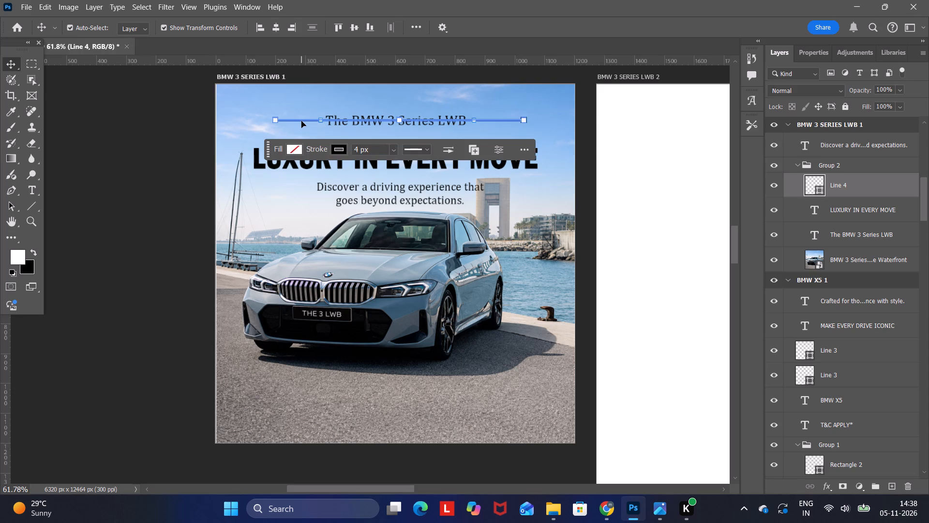
click(142, 137)
Move the "LUXURY IN EVERY MOVE" headline up about 40 px, closer to "The BMW 3 Series LWB" line.
drag(389, 164, 391, 156)
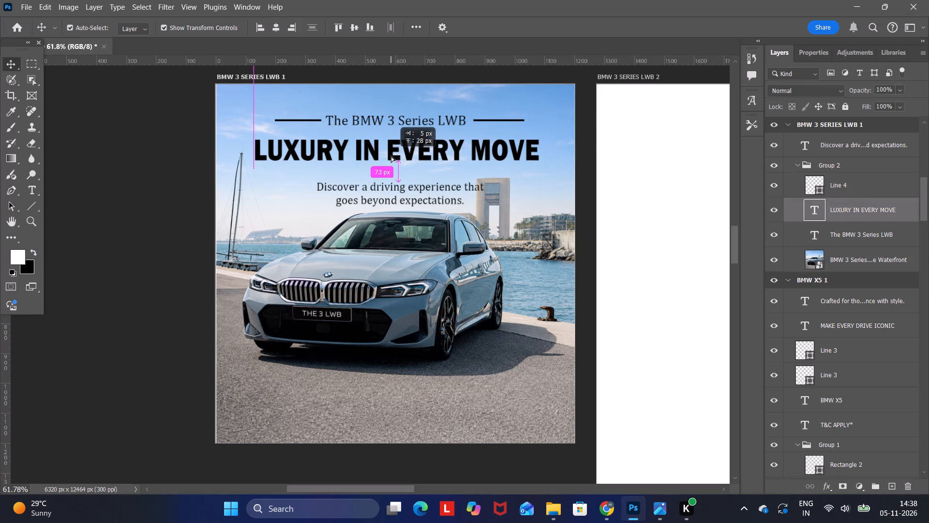
drag(391, 156, 392, 154)
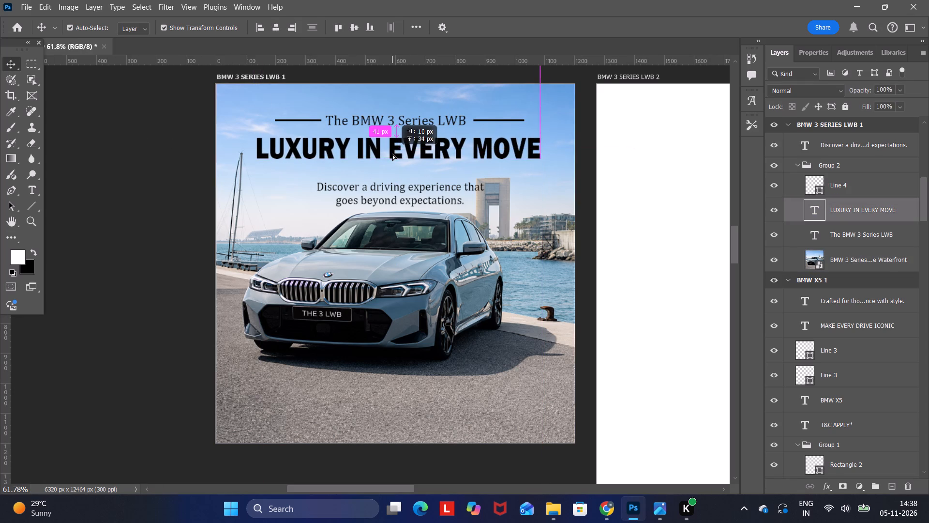
drag(392, 154, 393, 153)
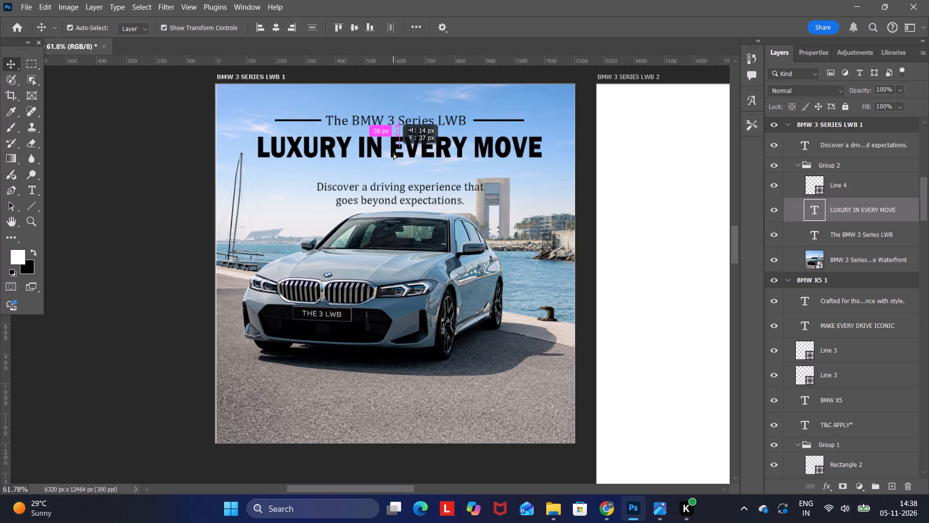
drag(393, 153, 393, 152)
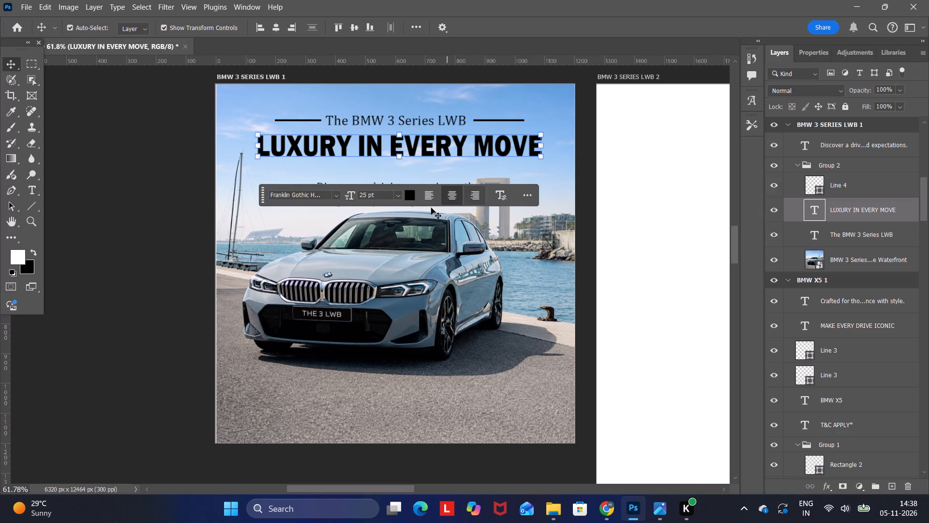
click(225, 202)
Remove the line break in the "Discover a driving experience that goes beyond expectations." subheading so it runs on one line.
double_click(390, 202)
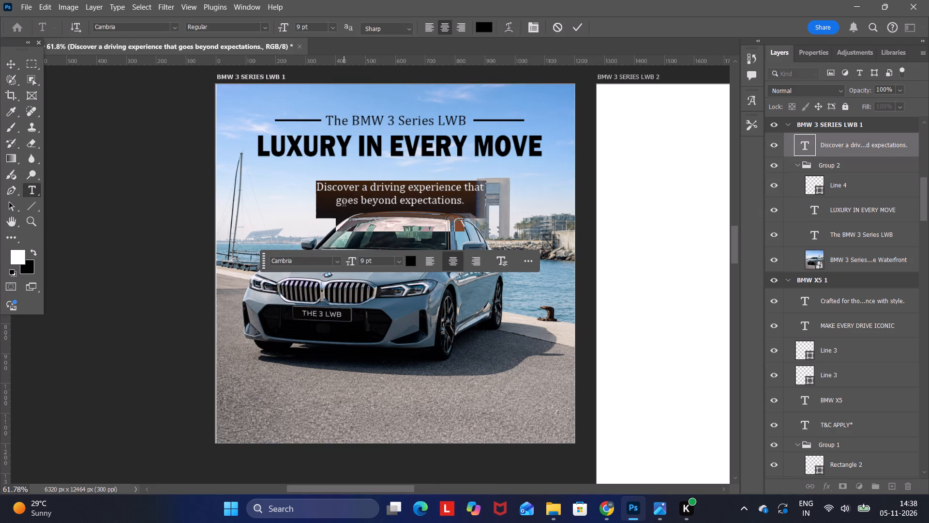
click(331, 206)
key(BackSpace)
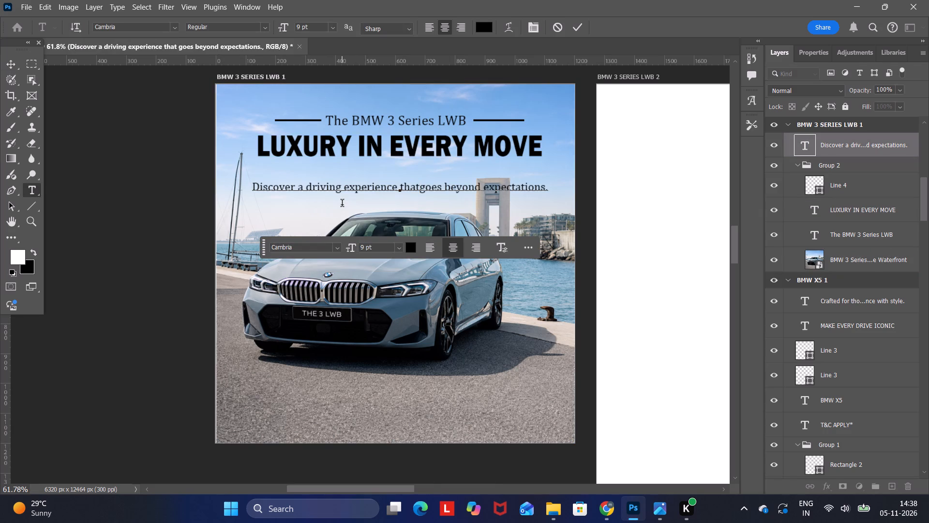
key(space)
click(135, 177)
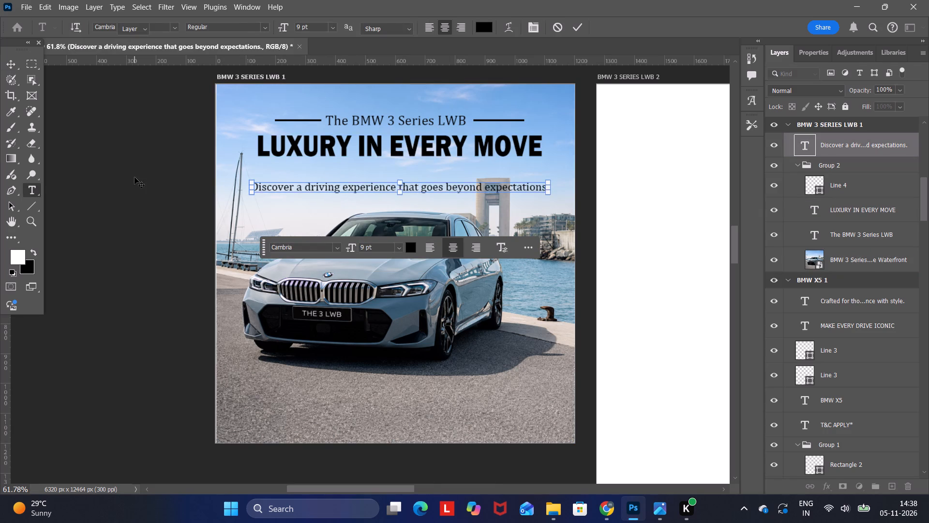
click(584, 189)
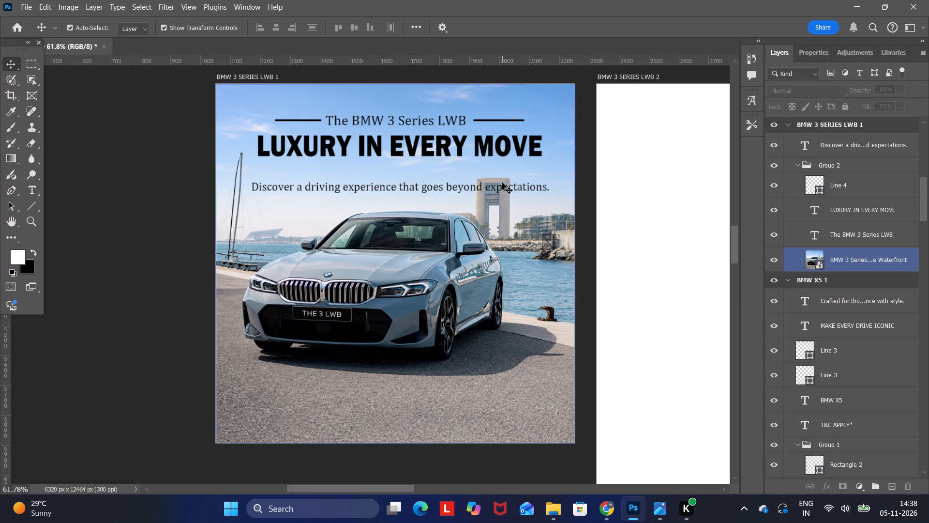
Move the one-line subheading up to sit directly beneath the "LUXURY IN EVERY MOVE" headline.
drag(502, 189, 505, 170)
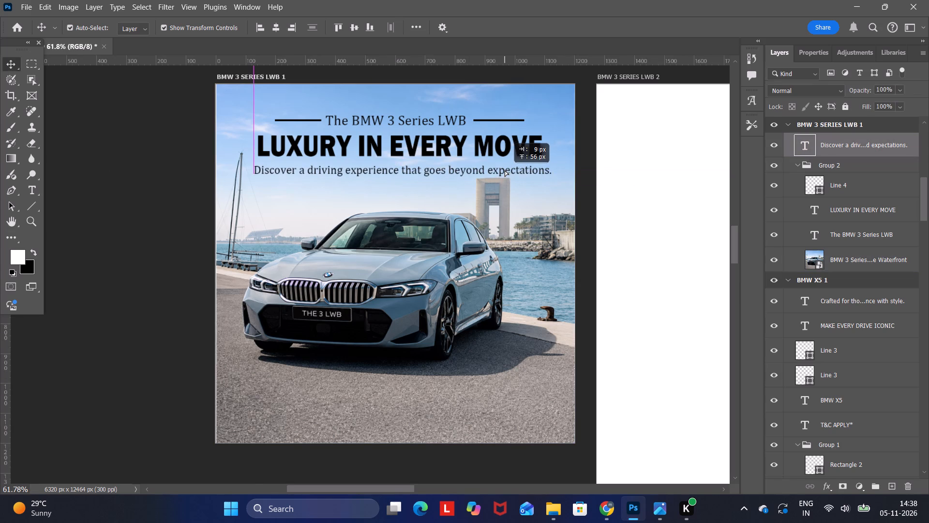
drag(505, 170, 504, 168)
click(586, 154)
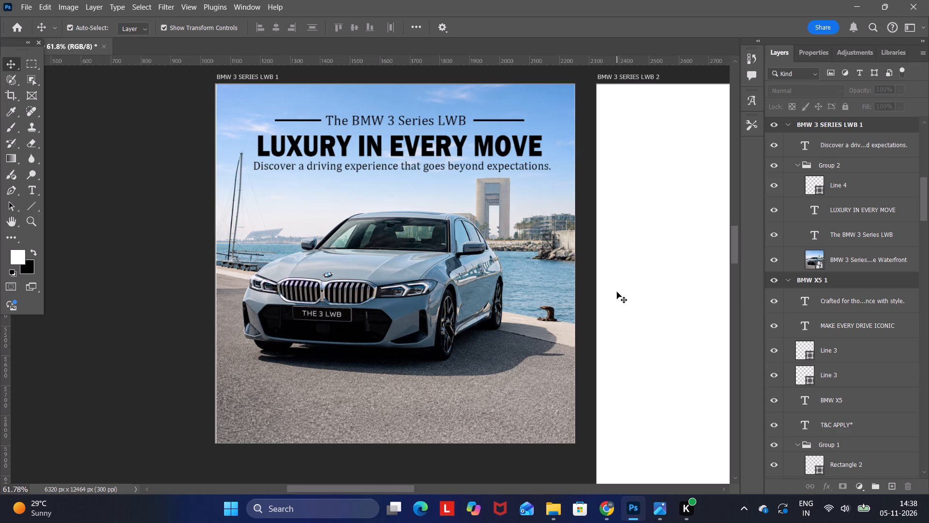
Nudge the BMW 3 Series waterfront background image slightly upward on the artboard.
click(273, 392)
click(379, 353)
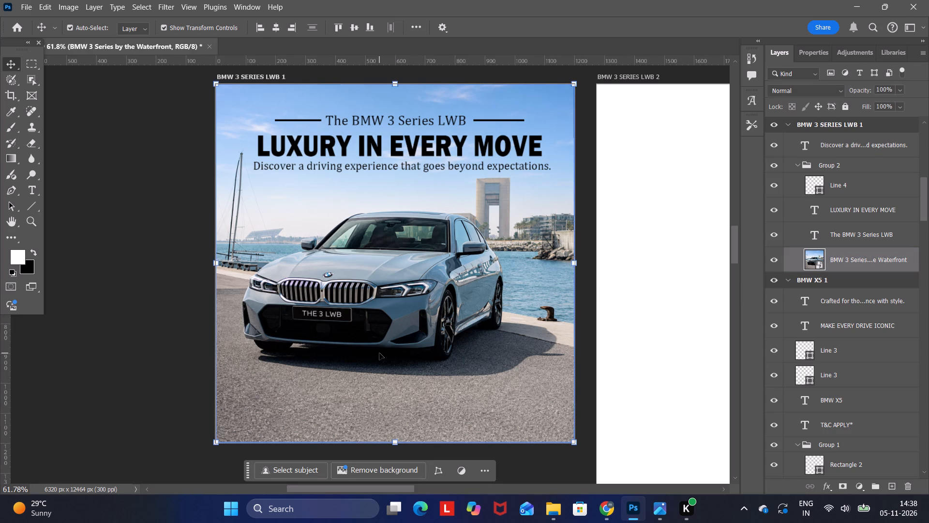
key(Up)
key(Up)
key(Up)
key(Up)
key(Up)
key(Up)
key(Up)
key(Up)
key(Up)
key(Up)
key(Up)
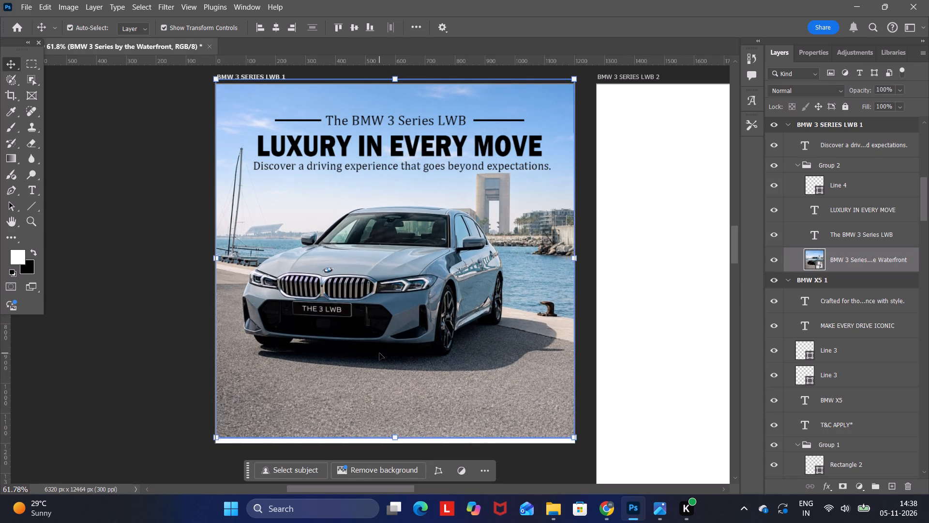
click(93, 187)
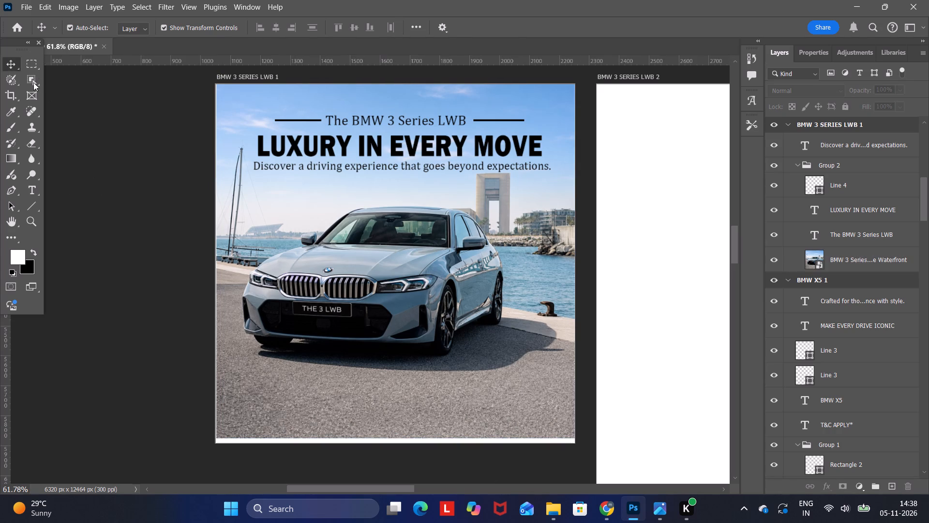
Fill the blank strip along the artboard's bottom edge using Generative Fill without a prompt.
click(33, 69)
drag(212, 433, 472, 468)
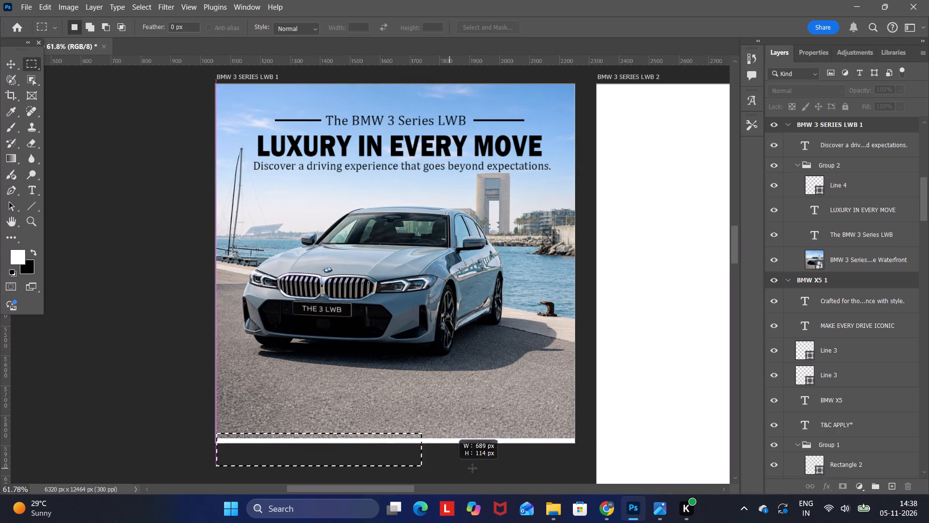
drag(472, 468, 577, 470)
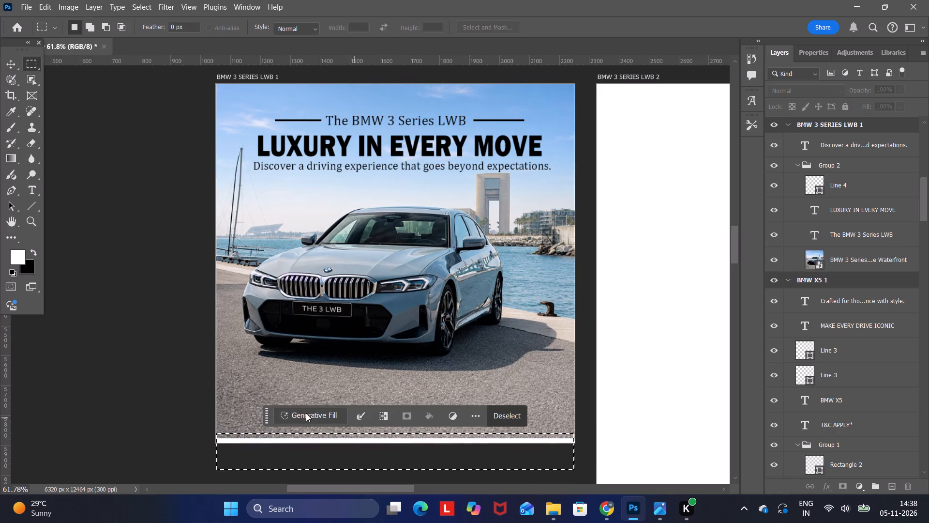
click(333, 421)
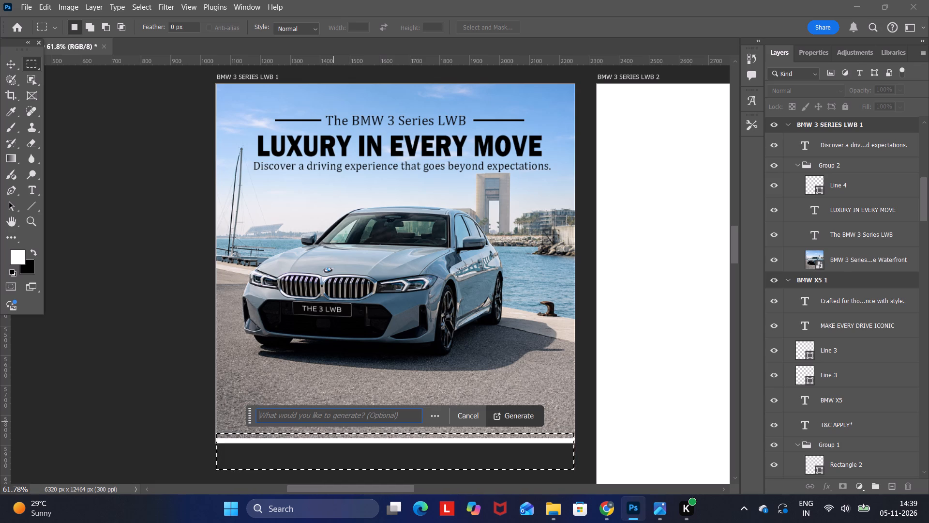
click(500, 417)
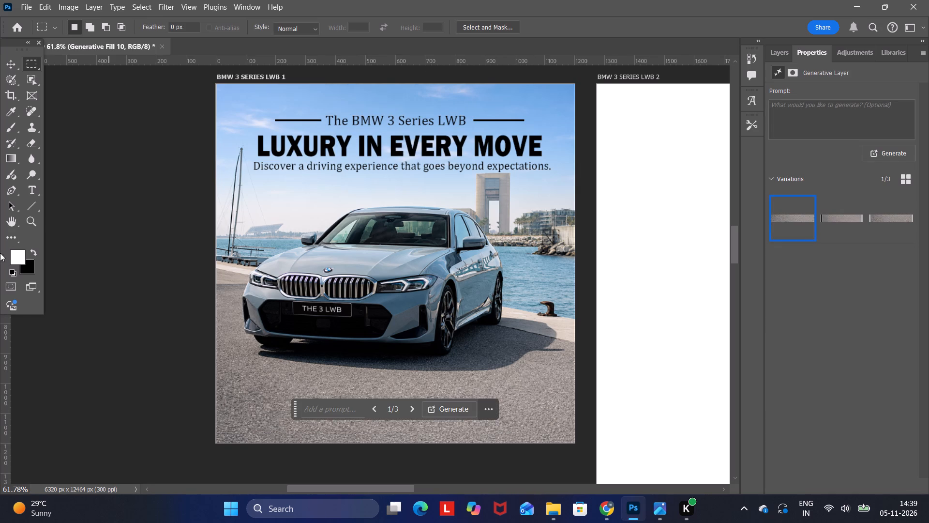
click(104, 151)
Nudge the "Discover a driving experience that goes beyond expectations." subheading down about 8 px below the headline.
click(8, 67)
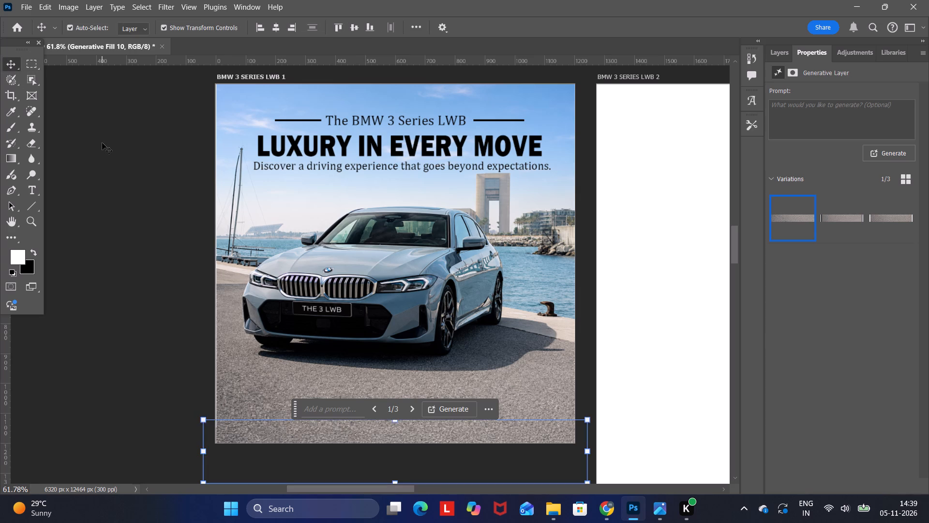
click(102, 143)
click(414, 167)
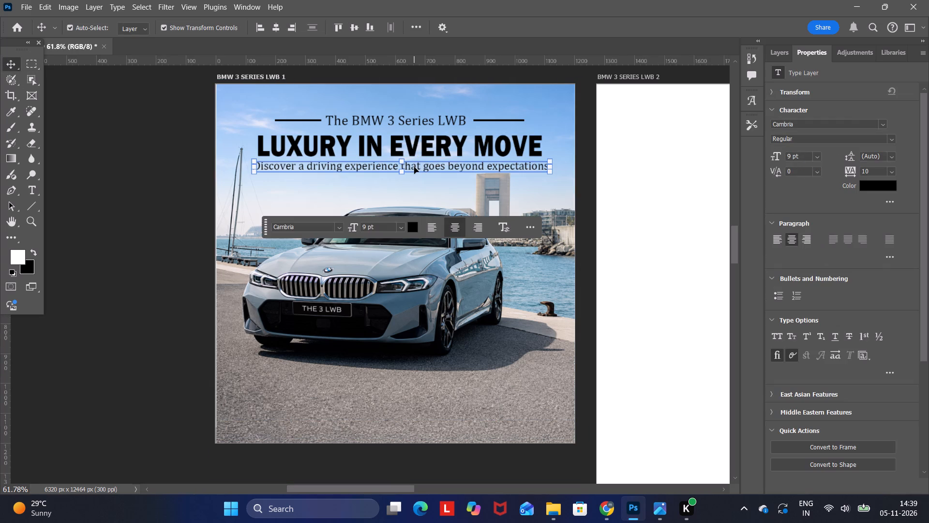
key(Down)
key(Down)
key(Down)
key(Down)
key(Down)
key(Down)
key(Down)
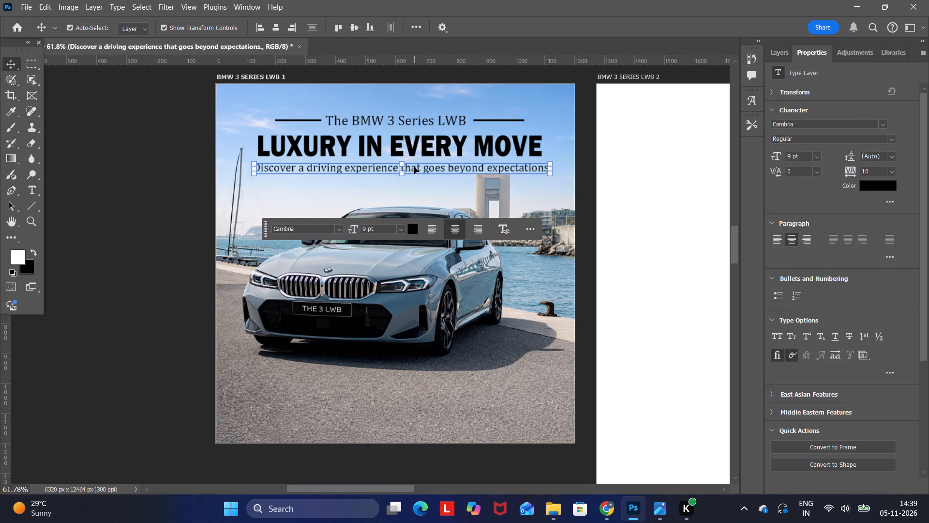
key(Down)
click(145, 190)
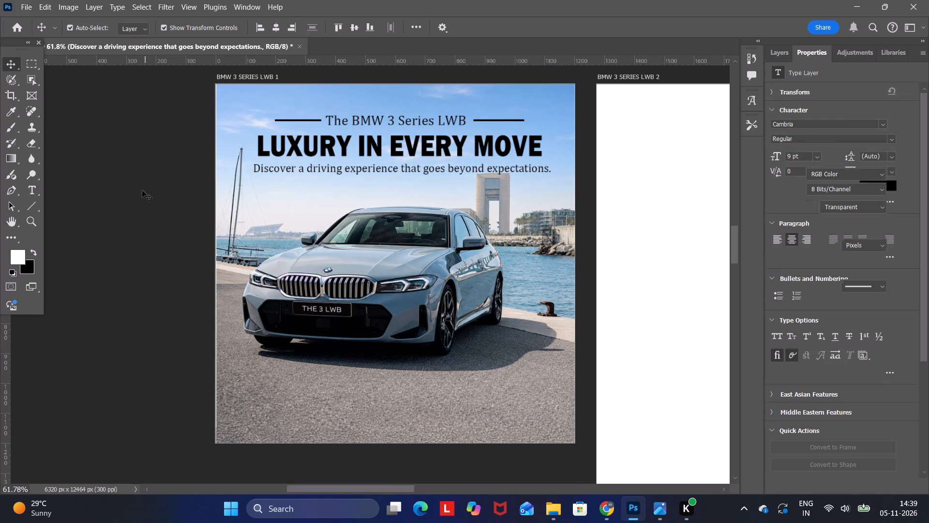
Copy Group 1 with the ₹2 Lakhs and ₹79,999 offer boxes from BMW X5 1 into the BMW 3 SERIES LWB 1 artboard.
scroll(173, 379, up, 12)
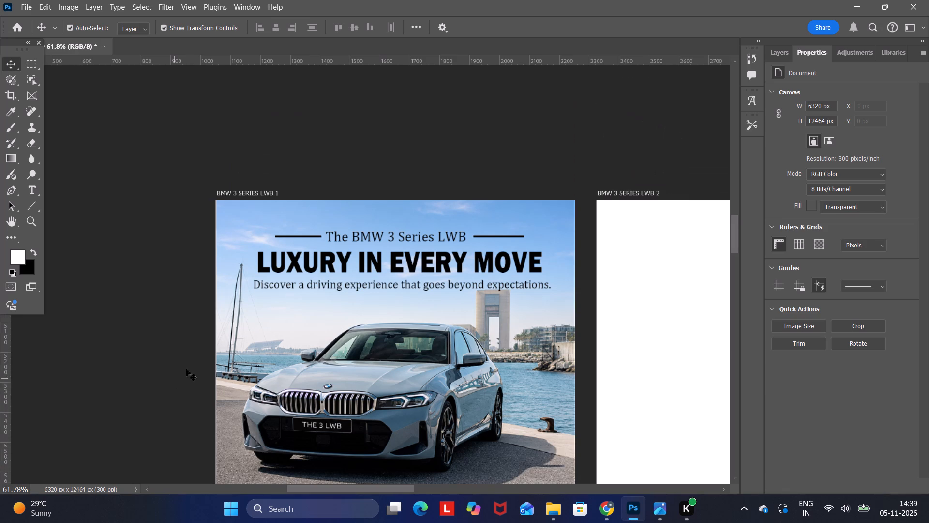
click(771, 44)
click(787, 72)
click(772, 54)
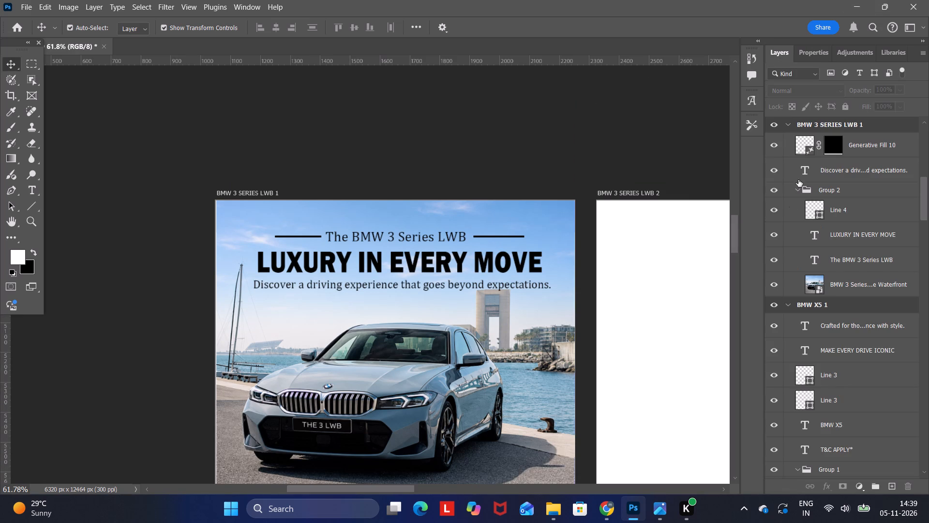
click(818, 189)
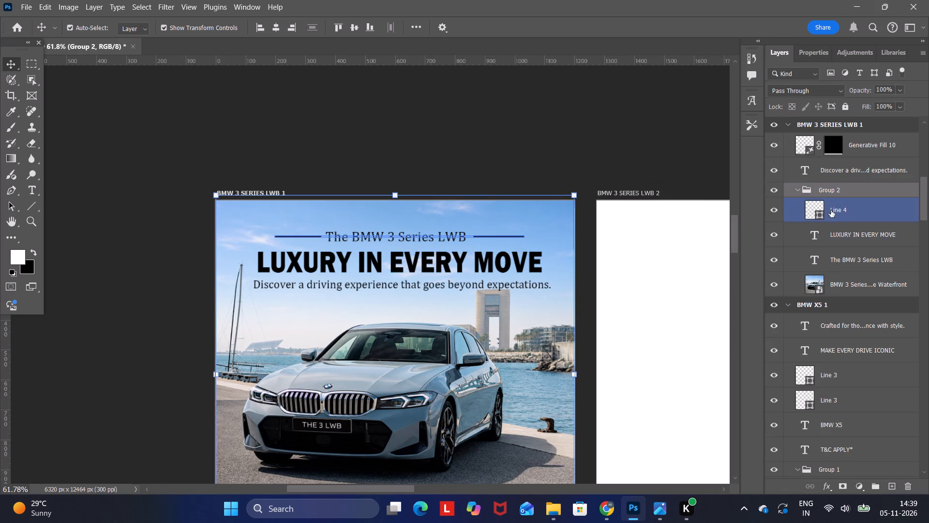
scroll(839, 203, down, 7)
scroll(836, 309, down, 3)
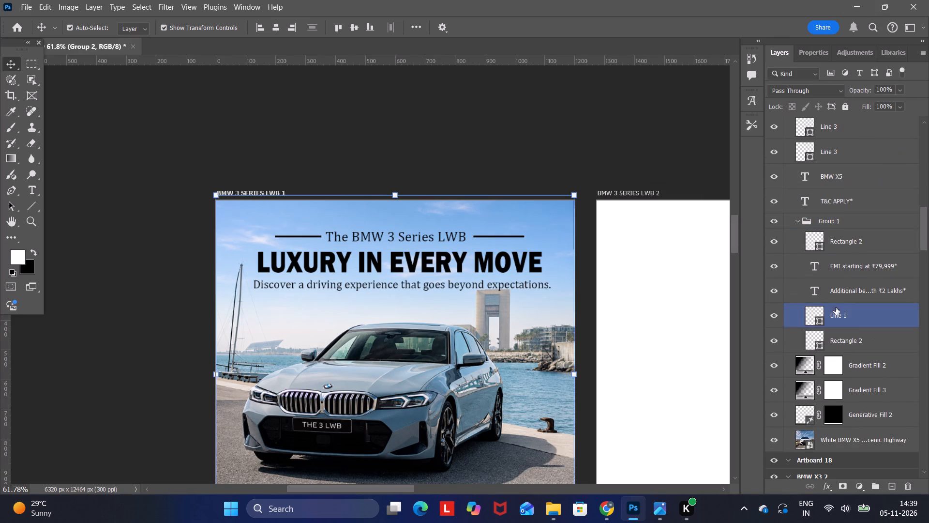
click(836, 220)
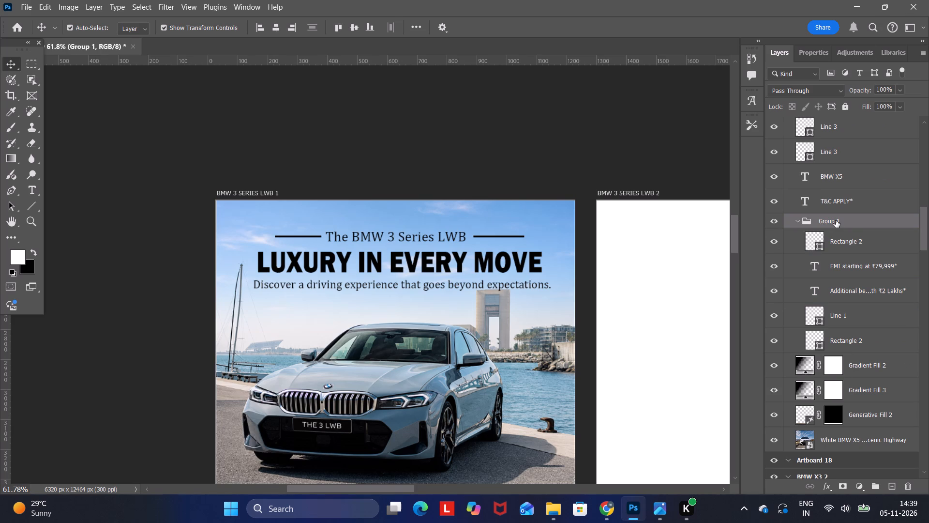
click(836, 220)
key(ctrl+c)
scroll(325, 376, down, 11)
click(324, 375)
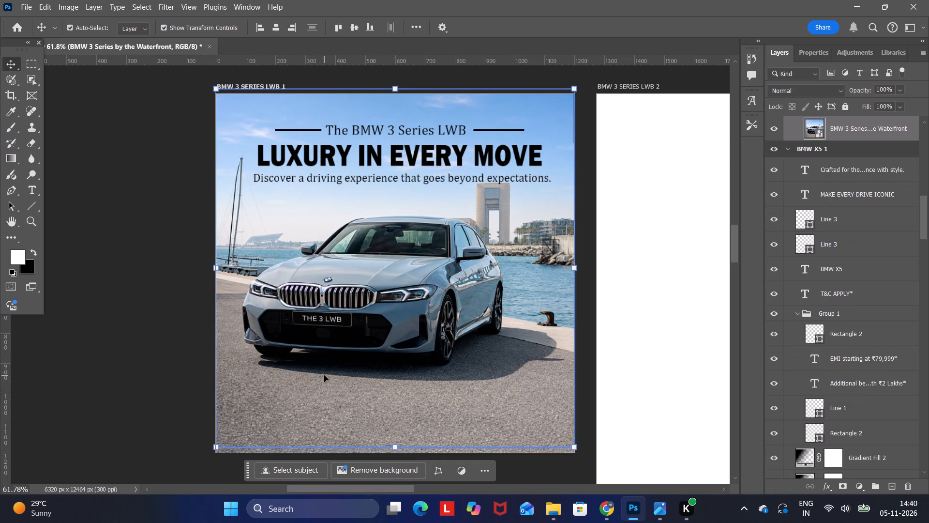
key(ctrl+v)
Move the pasted offer-box group down onto the pavement below the car.
key(Down)
key(Down)
key(Down)
key(Down)
key(Down)
key(Down)
key(Down)
key(Down)
key(Down)
key(Down)
key(Down)
key(Down)
key(Down)
key(Down)
key(Down)
key(Down)
key(Down)
key(Down)
key(Down)
key(Down)
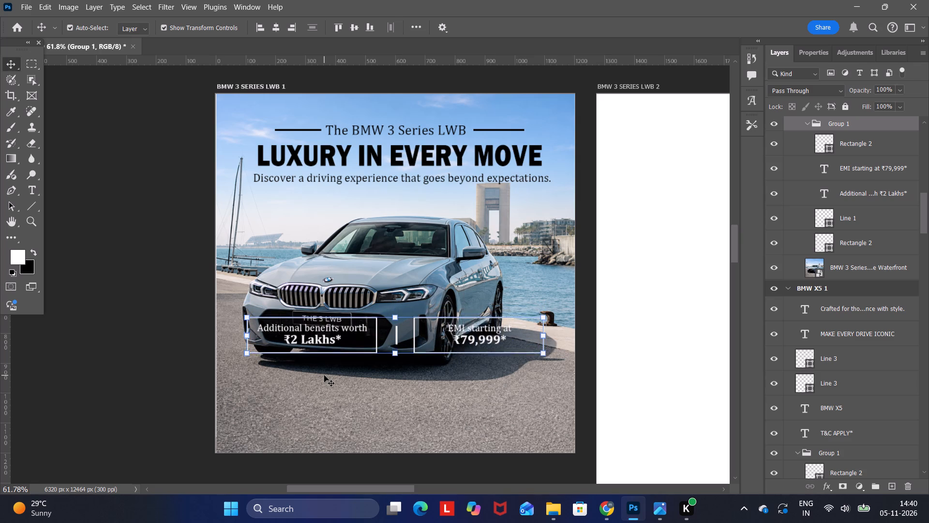
key(shift+Down)
key(shift+Down)
key(shift+Down)
key(shift+Down)
key(shift+Down)
key(shift+Down)
key(shift+Down)
key(shift+Down)
key(shift+Down)
key(shift+Down)
key(shift+Down)
key(shift+Down)
key(shift+Down)
key(shift+Down)
key(shift+Down)
key(shift+Down)
key(shift+Down)
key(shift+Down)
key(shift+Down)
key(shift+Down)
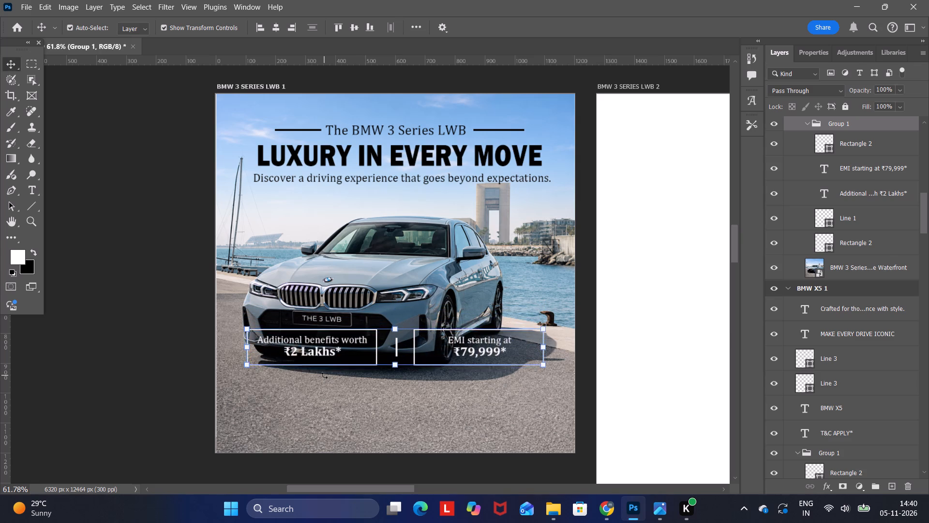
key(shift+Down)
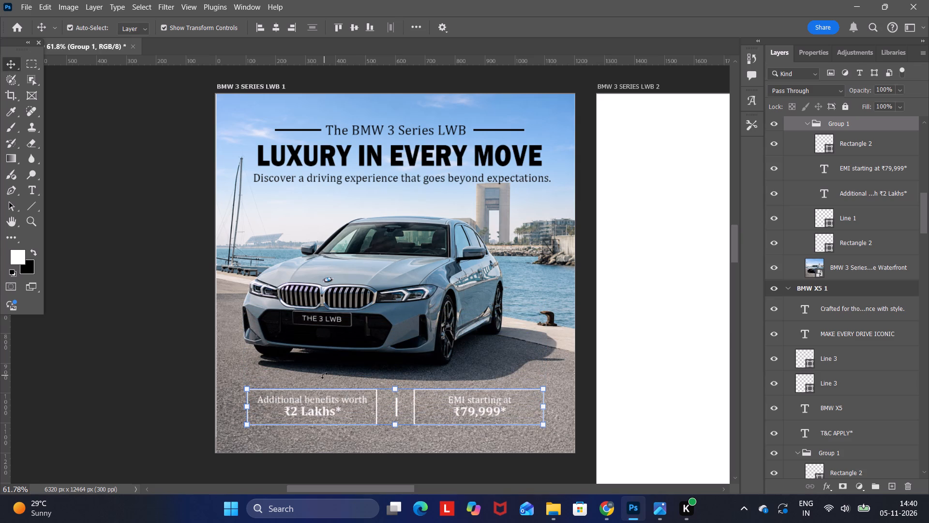
Nudge the offer-box group up 10 px on the pavement below the car.
key(shift+Up)
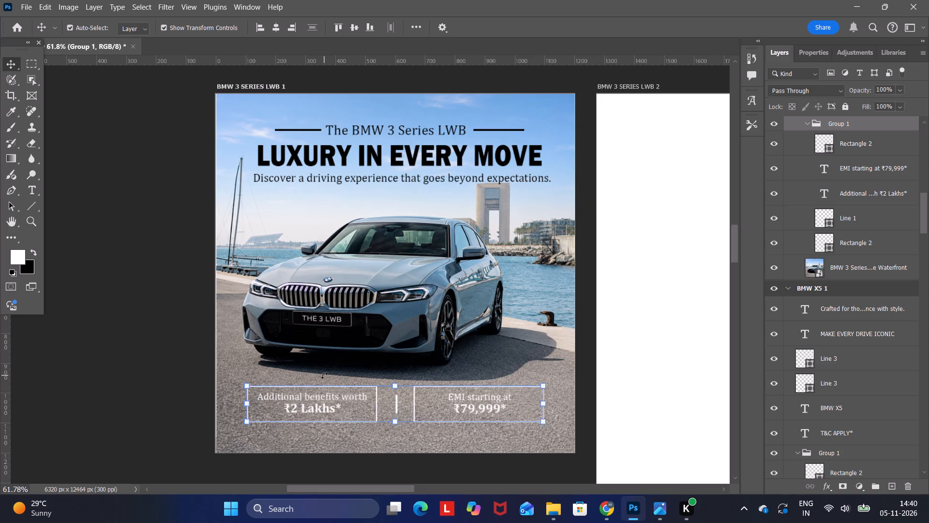
click(148, 129)
Change the "LUXURY IN EVERY MOVE" headline's font to Britannic Bold and set its tracking to 50.
click(377, 157)
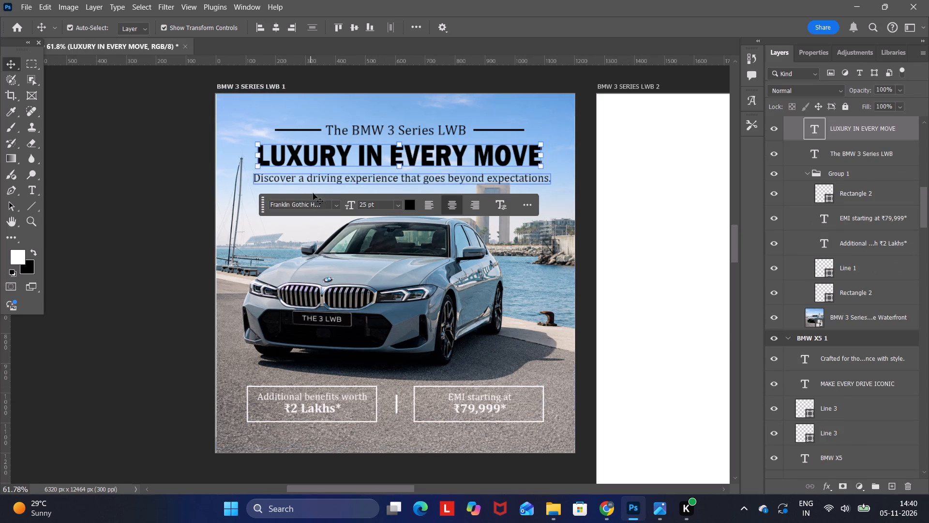
click(333, 203)
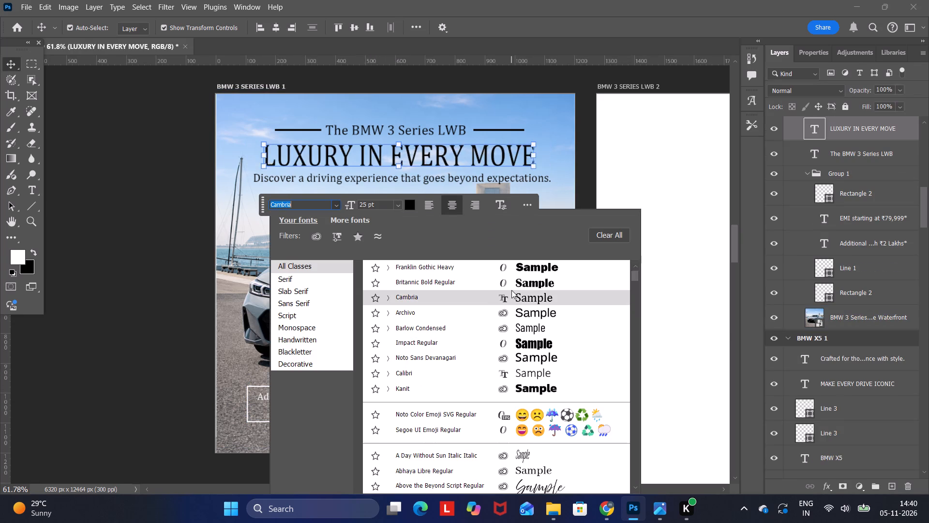
click(512, 290)
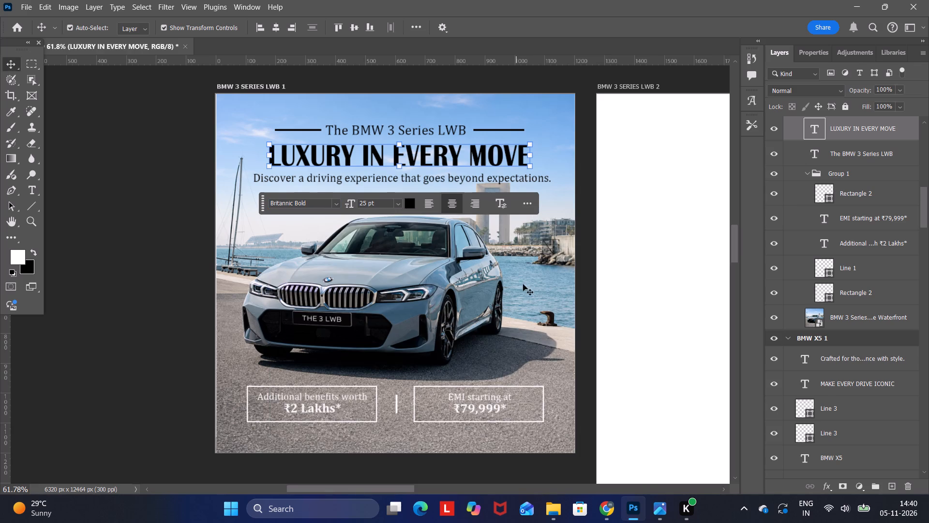
click(805, 56)
click(892, 169)
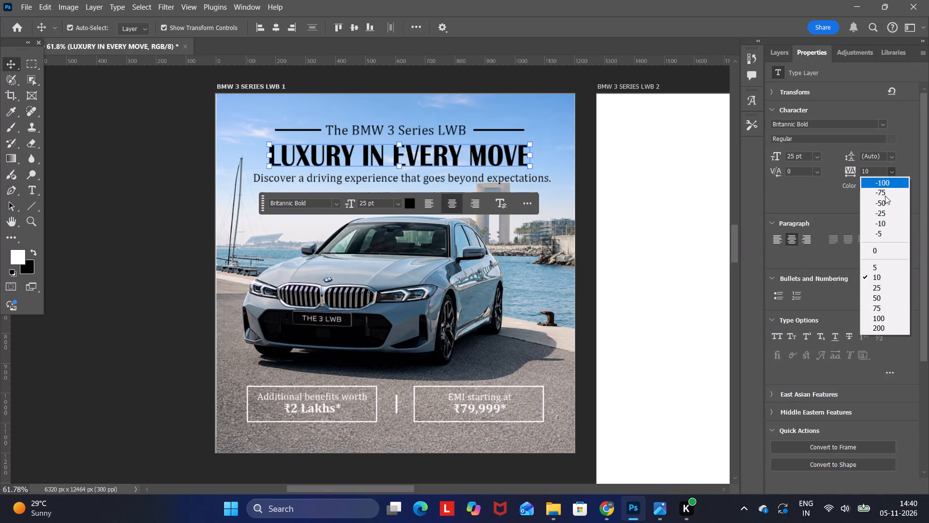
click(875, 296)
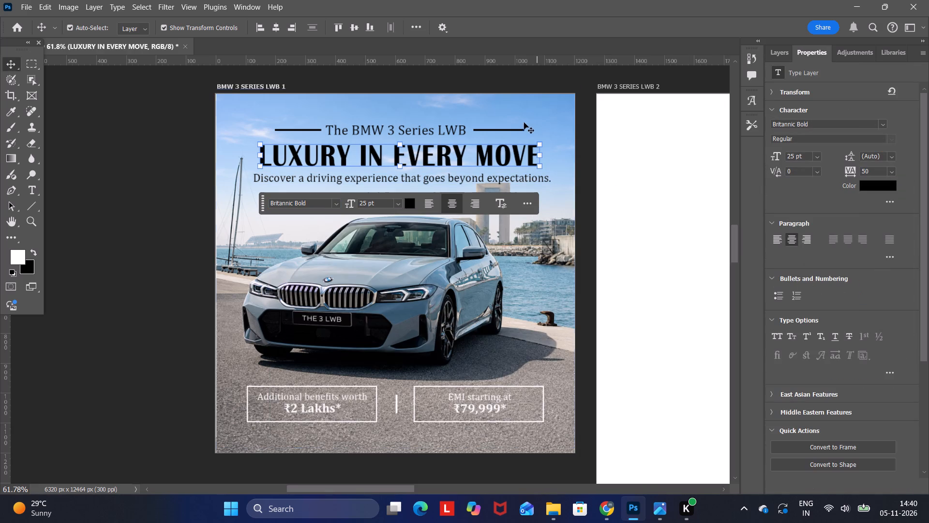
click(583, 120)
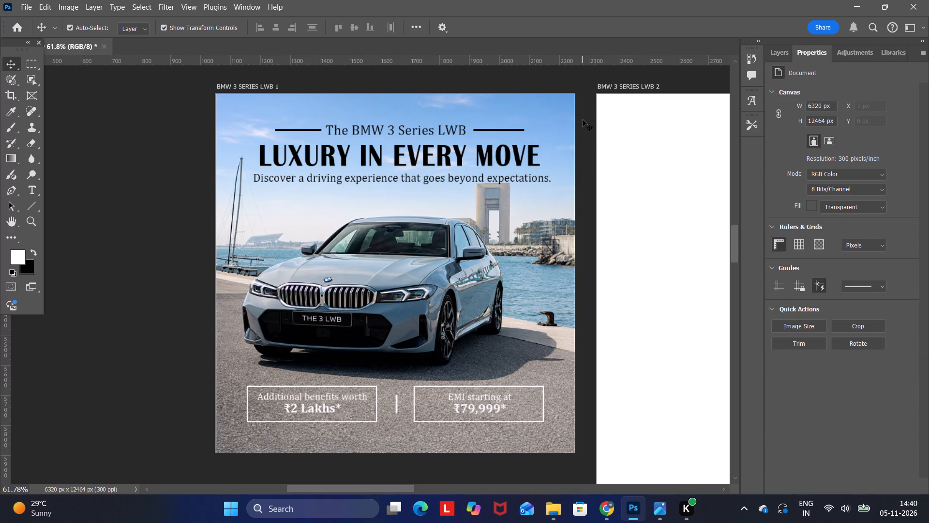
Nudge the "Discover a driving experience that goes beyond expectations." subheading down 8 px.
click(491, 179)
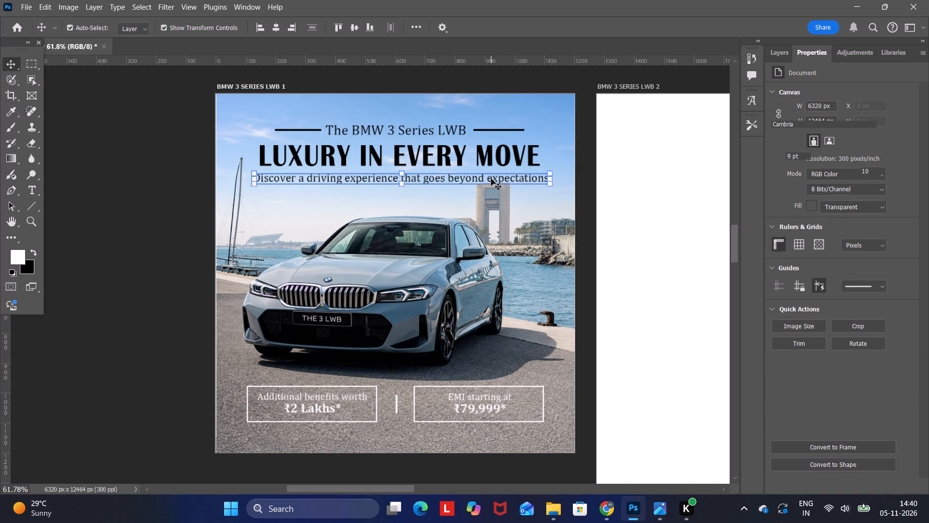
key(Down)
key(Down)
key(Down)
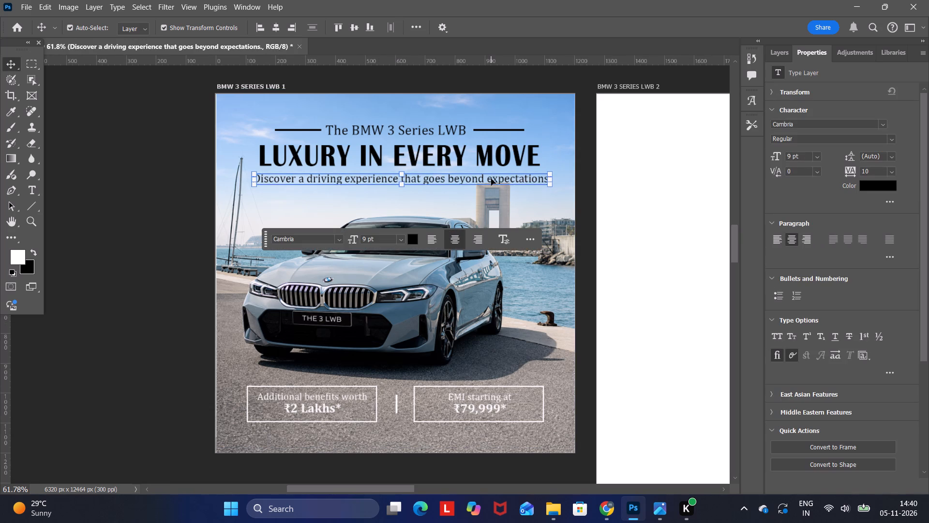
key(Down)
key(Down)
key(Down)
key(Down)
key(Down)
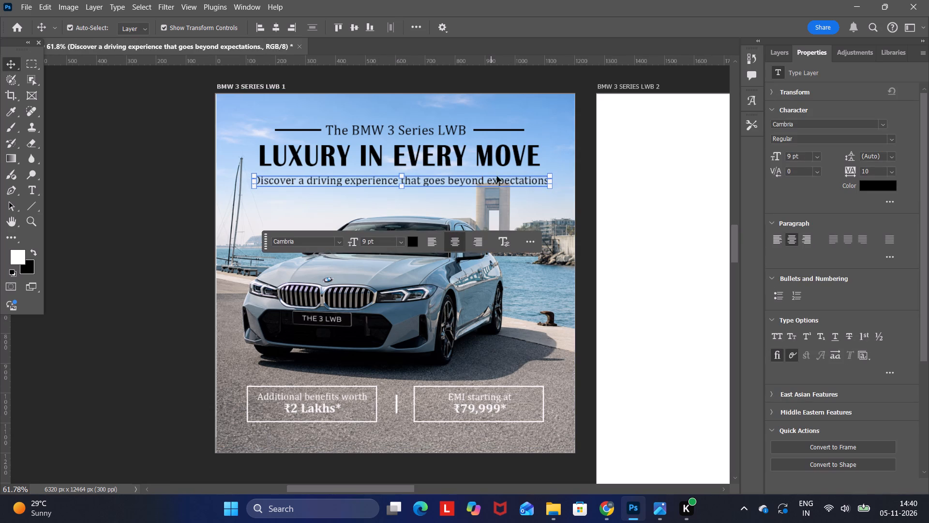
Nudge the "LUXURY IN EVERY MOVE" headline down 4 px.
click(497, 155)
key(Down)
key(Down)
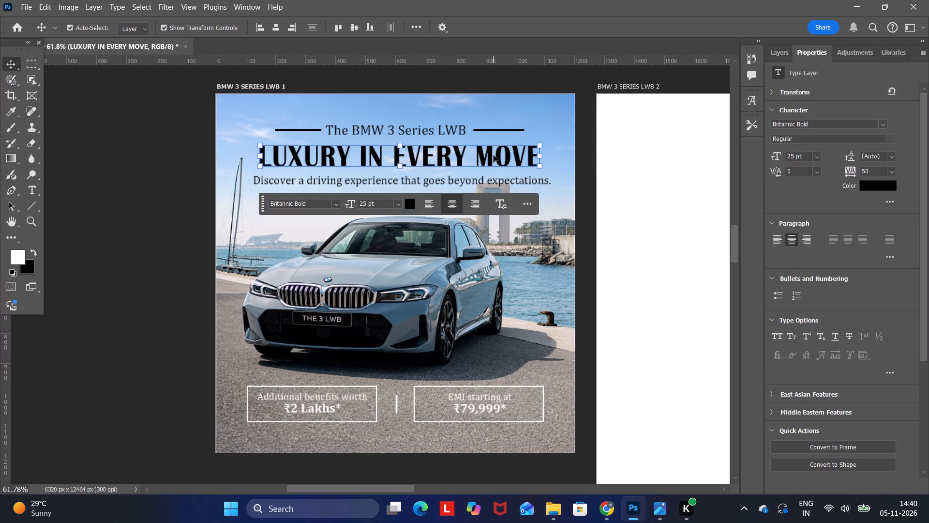
key(Down)
key(Down)
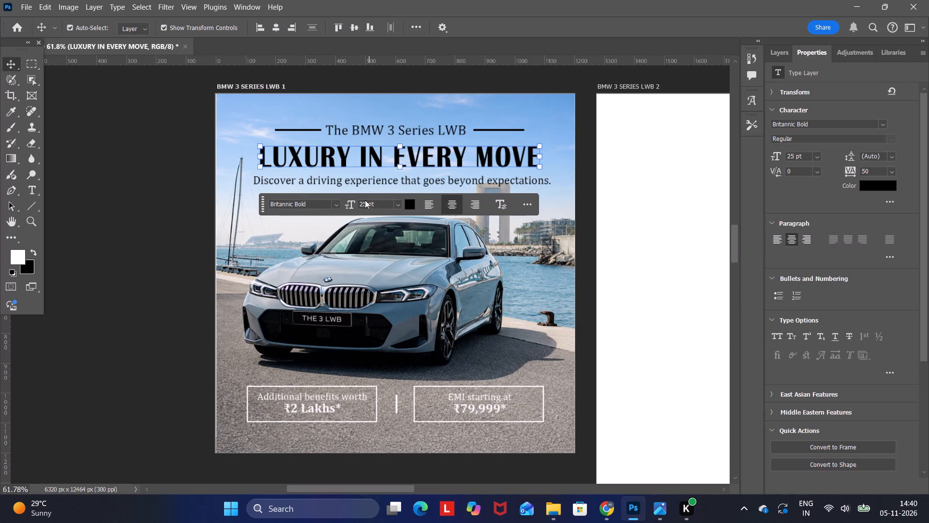
Set the "LUXURY IN EVERY MOVE" headline's font size to 27 pt.
click(364, 201)
key(Delete)
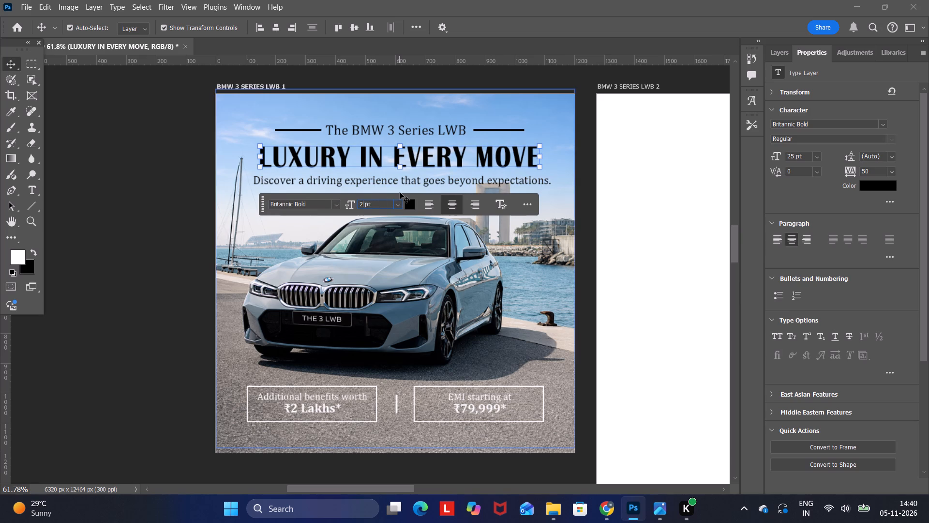
key(7)
key(Return)
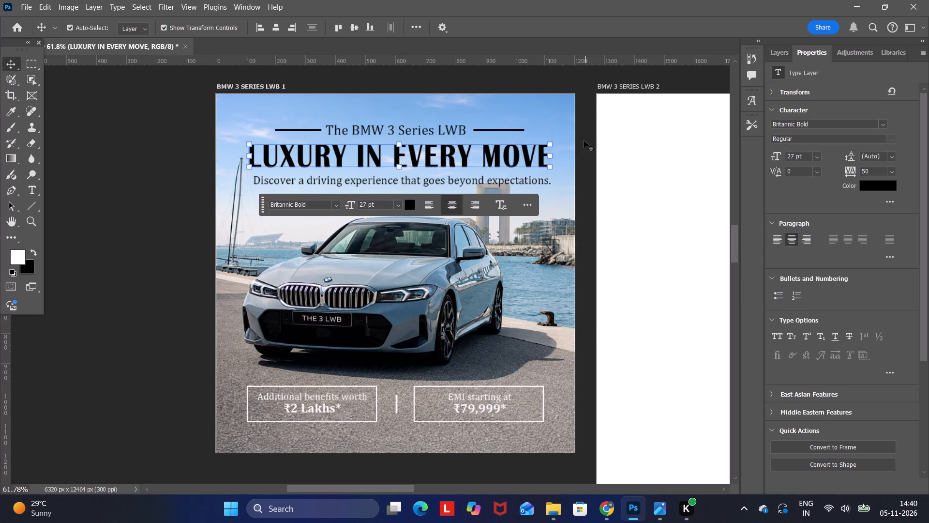
click(584, 141)
Move the subheading down 5 px, plus about 7 px down and 9 px left, to centre it under the headline.
click(461, 181)
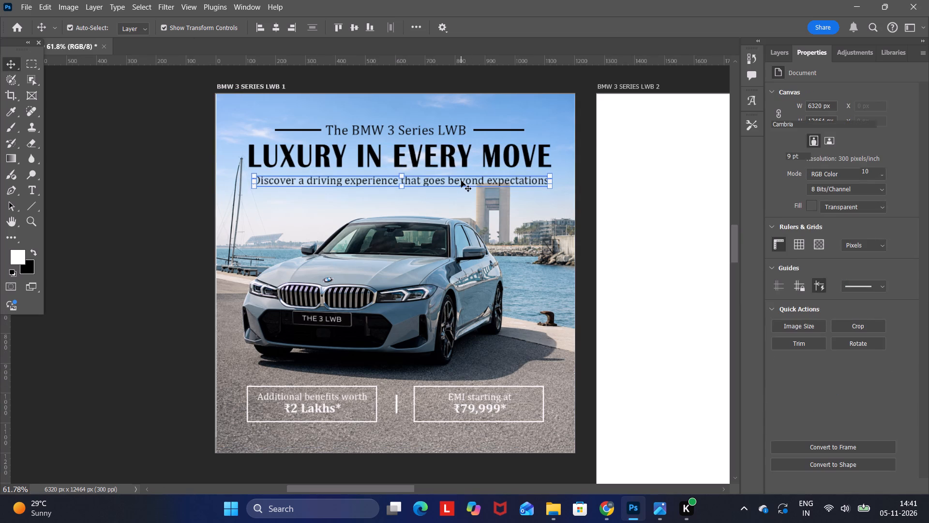
key(Down)
key(Down)
key(Down)
key(Down)
key(Down)
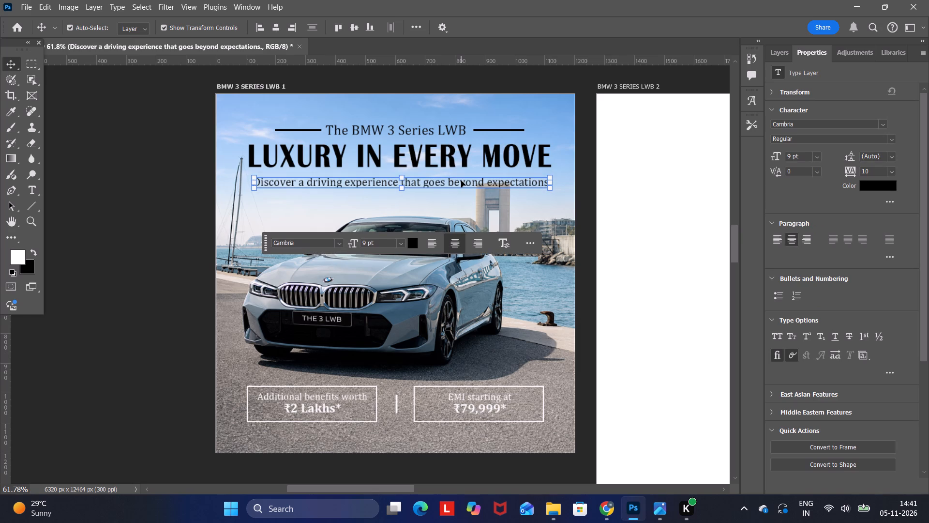
click(585, 123)
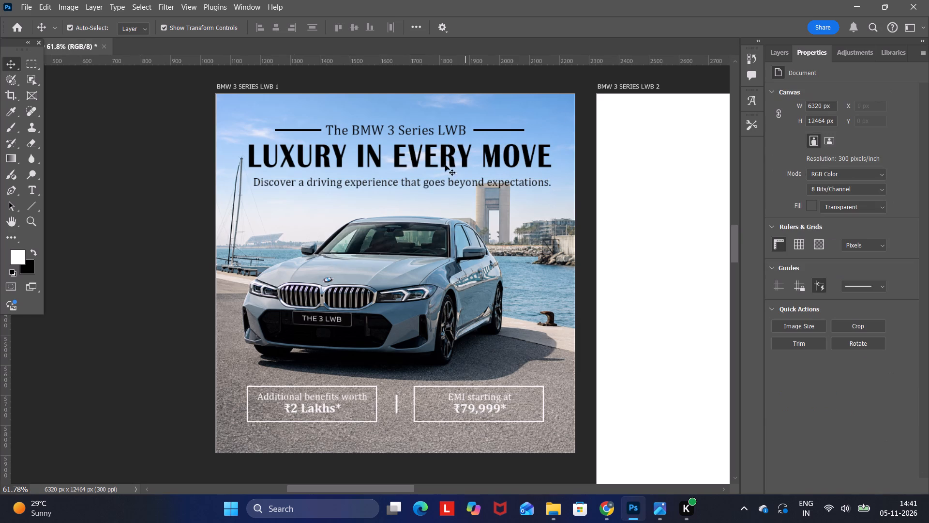
click(413, 184)
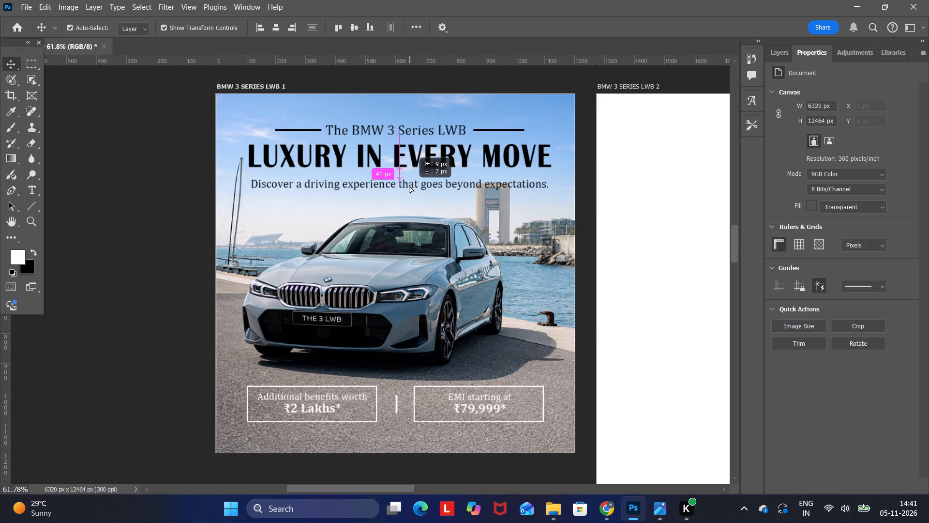
click(583, 143)
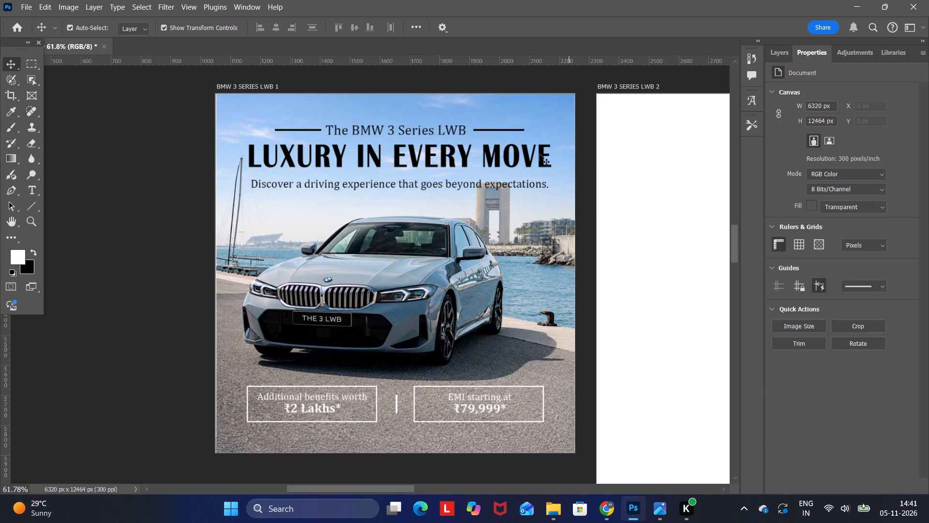
Nudge the "LUXURY IN EVERY MOVE" headline down 10 px, between the model name and the subheading.
click(462, 161)
key(Down)
key(Down)
key(Down)
key(Down)
key(Down)
key(Down)
key(Down)
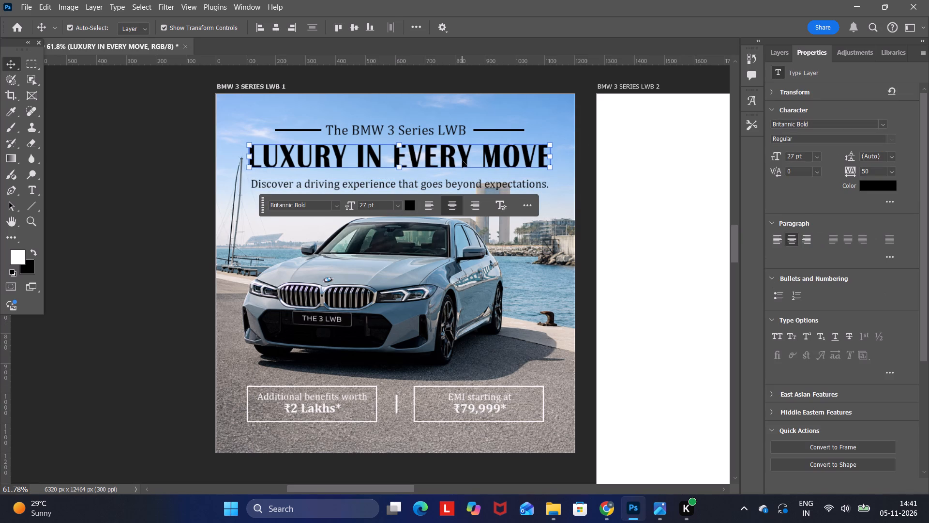
key(Down)
key(Down)
key(Down)
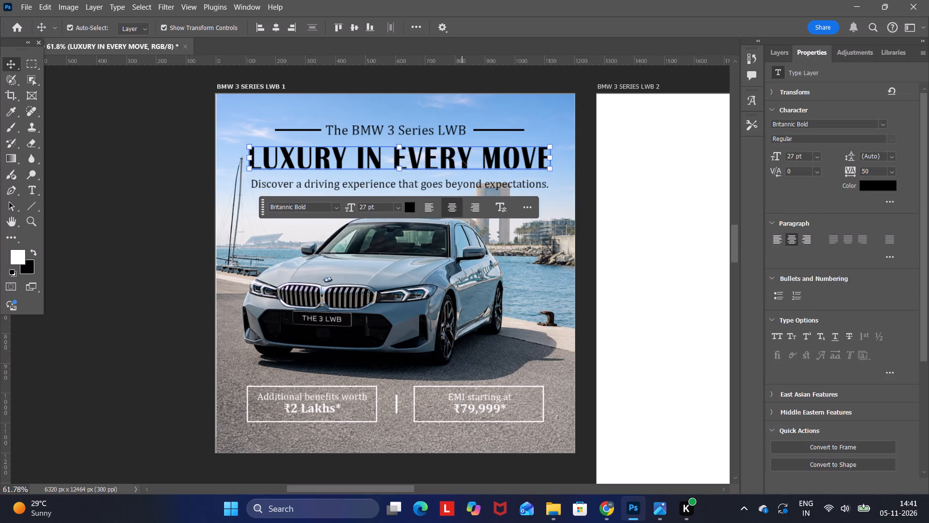
click(586, 156)
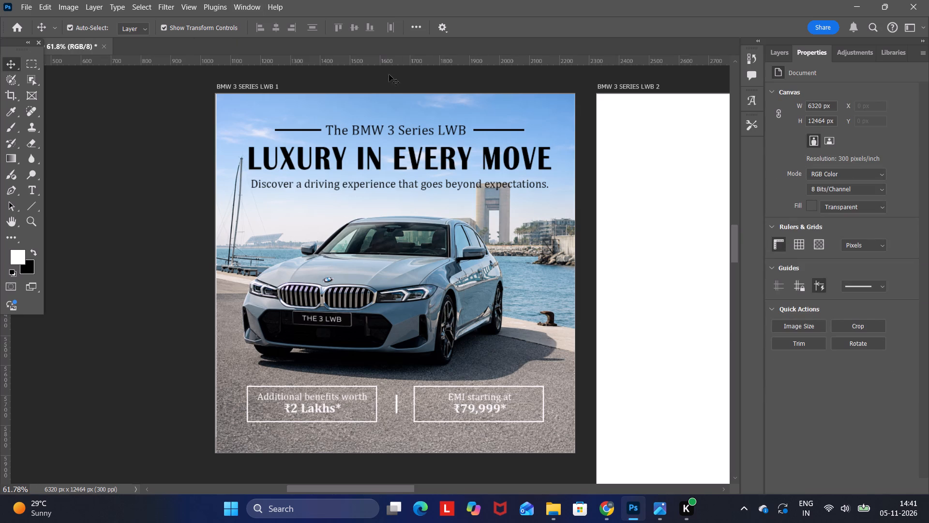
Select the car in the BMW 3 Series waterfront image with Object Selection and copy it to a new layer.
click(4, 156)
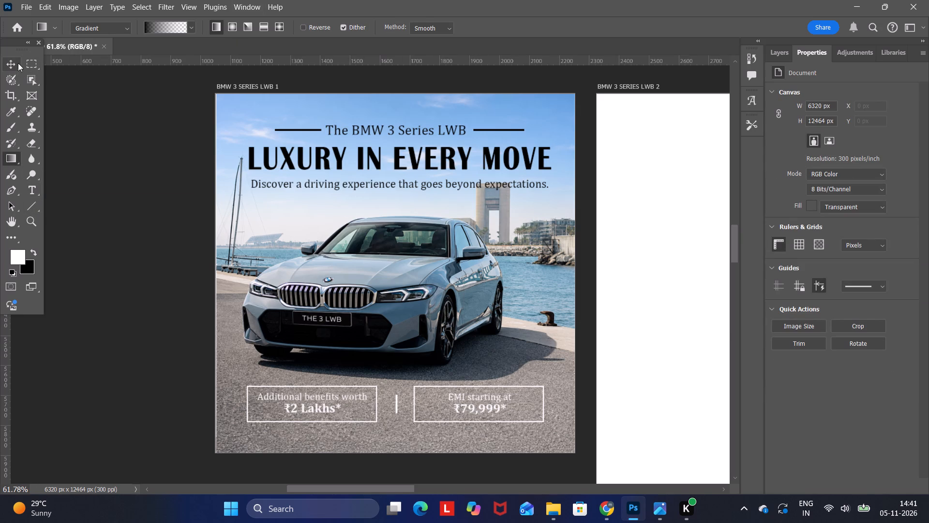
click(18, 63)
click(54, 125)
click(220, 165)
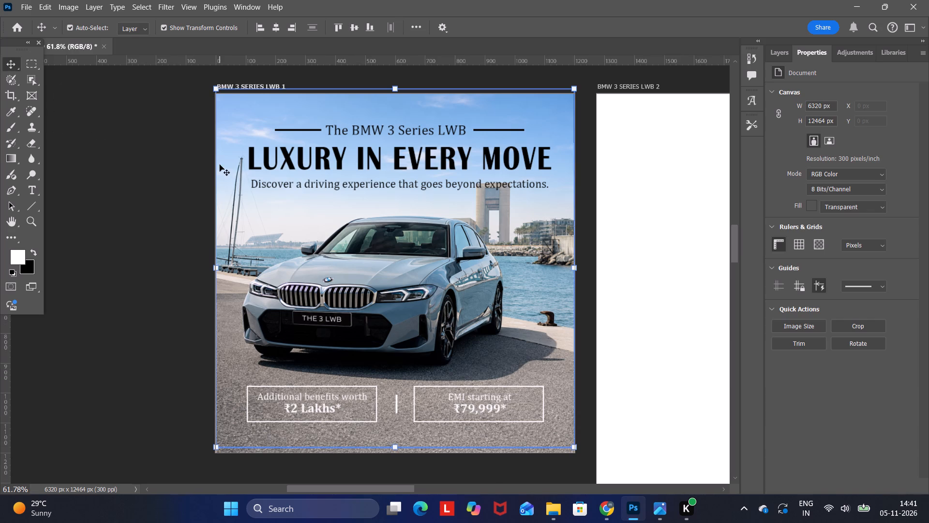
click(32, 78)
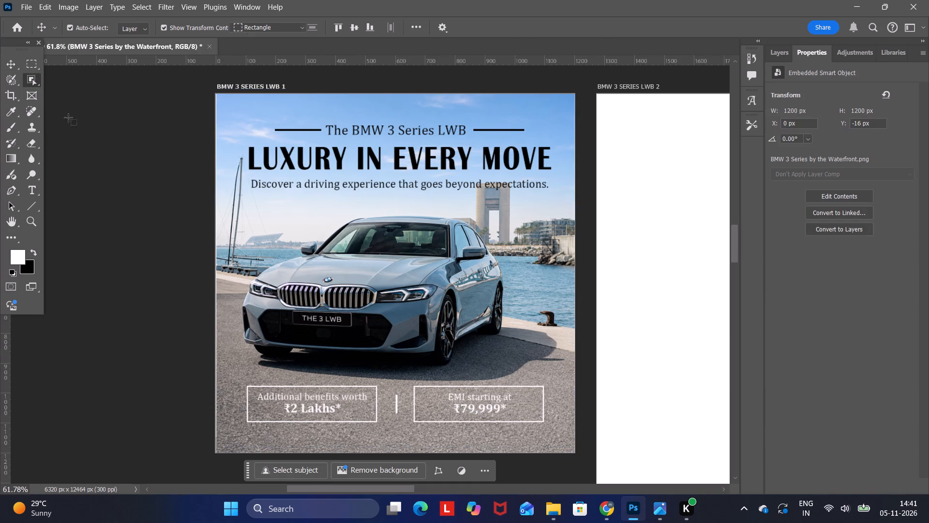
drag(249, 206, 290, 317)
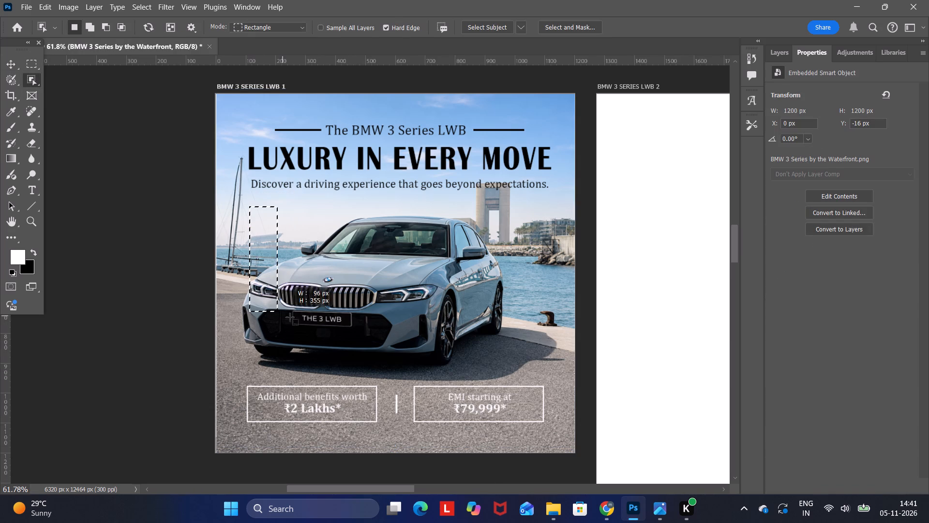
drag(290, 317, 500, 359)
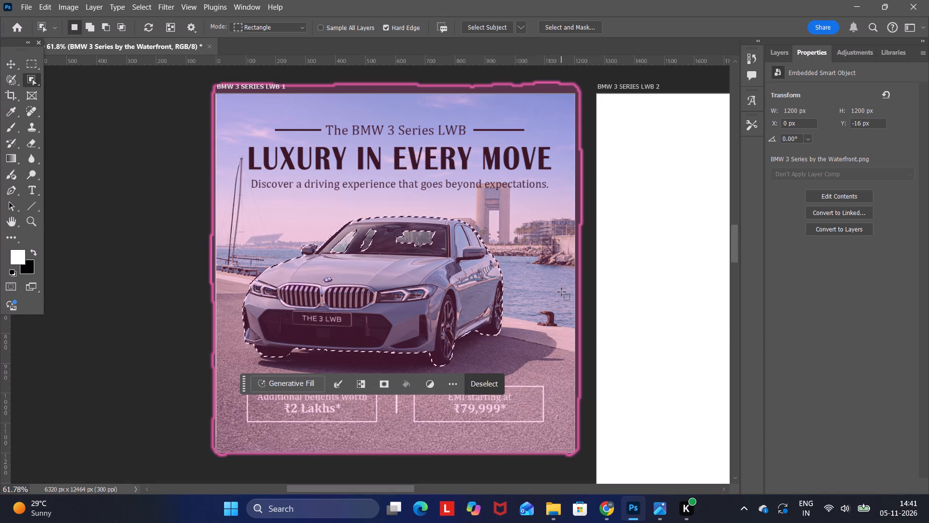
key(ctrl+j)
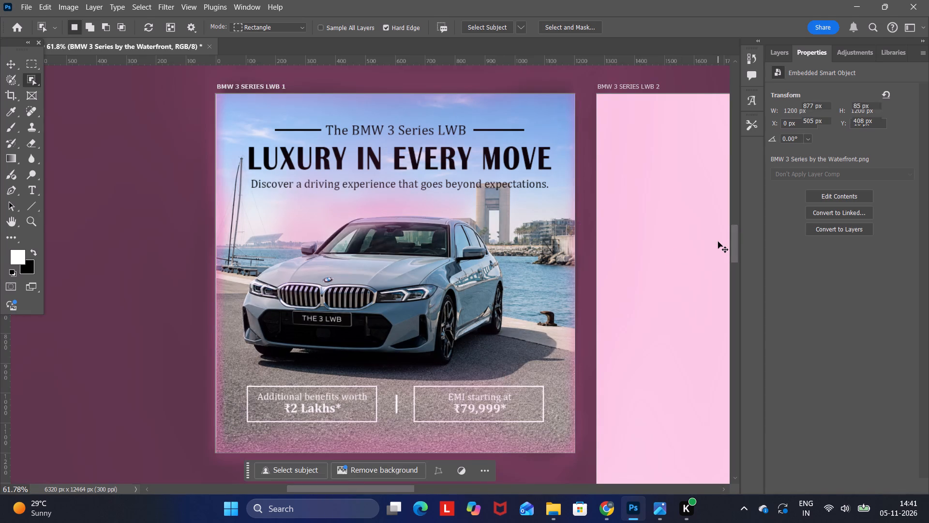
click(8, 65)
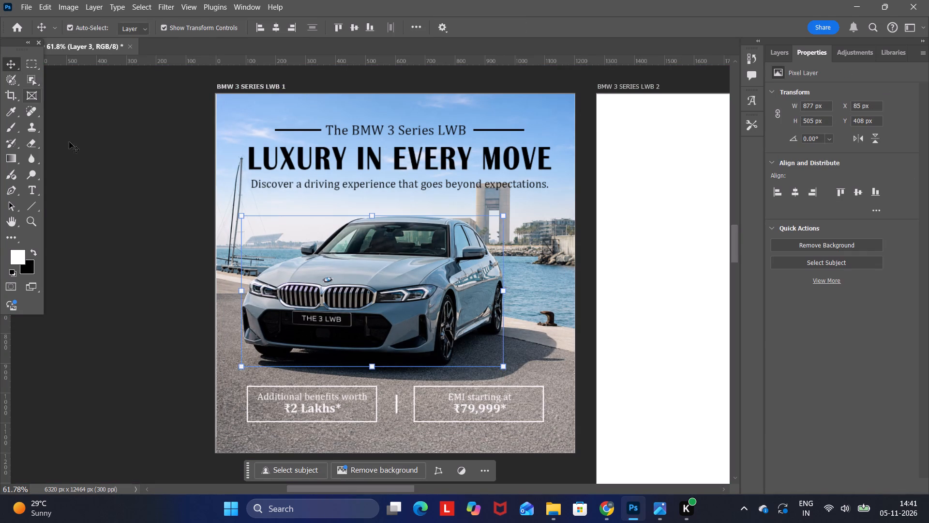
click(90, 194)
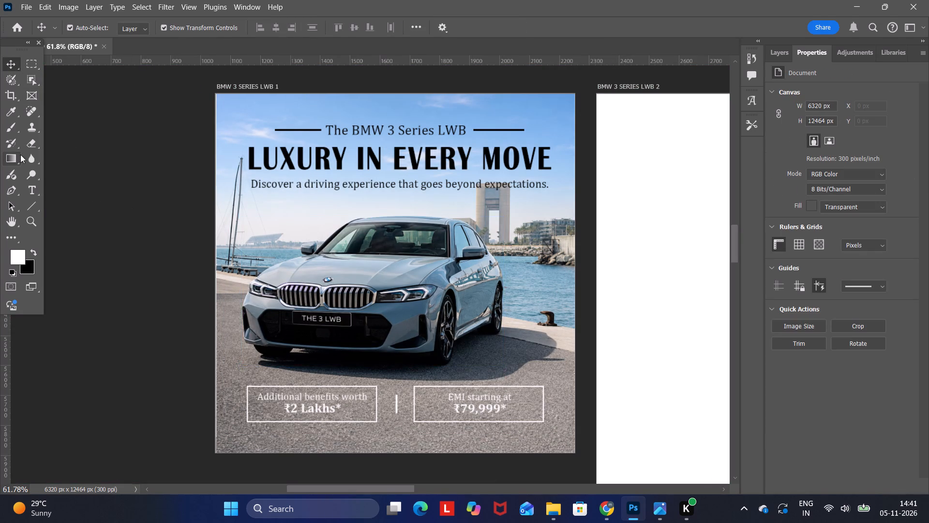
Add a linear black-to-transparent gradient above the waterfront image, running from below the artboard's bottom edge up to the car's grille.
scroll(233, 286, down, 4)
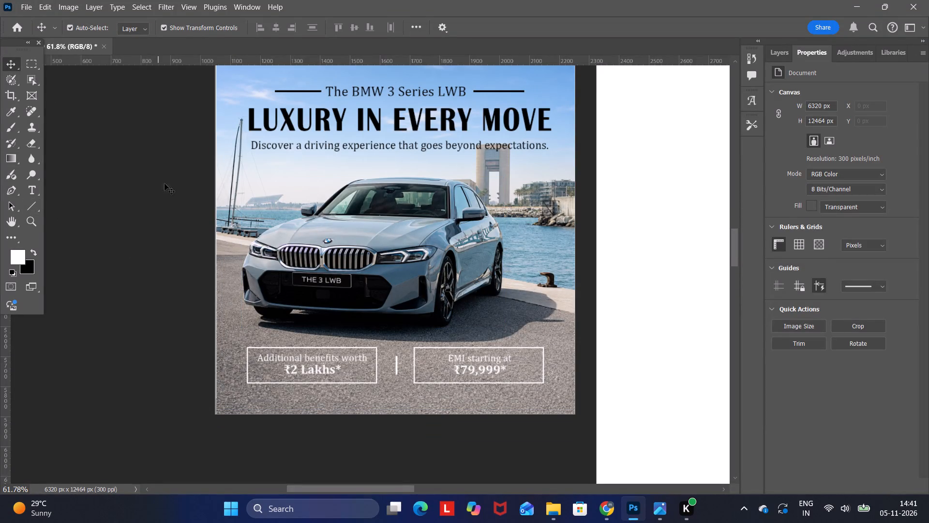
click(31, 84)
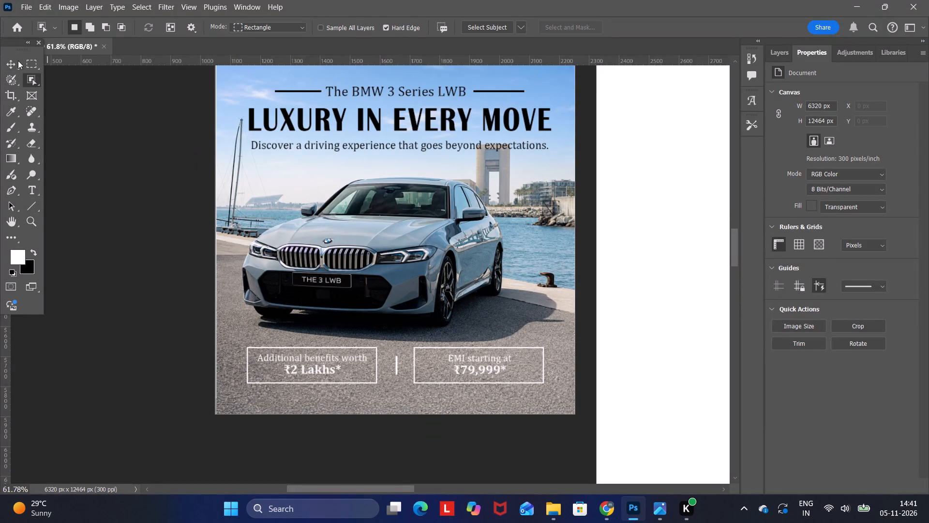
click(14, 67)
click(227, 172)
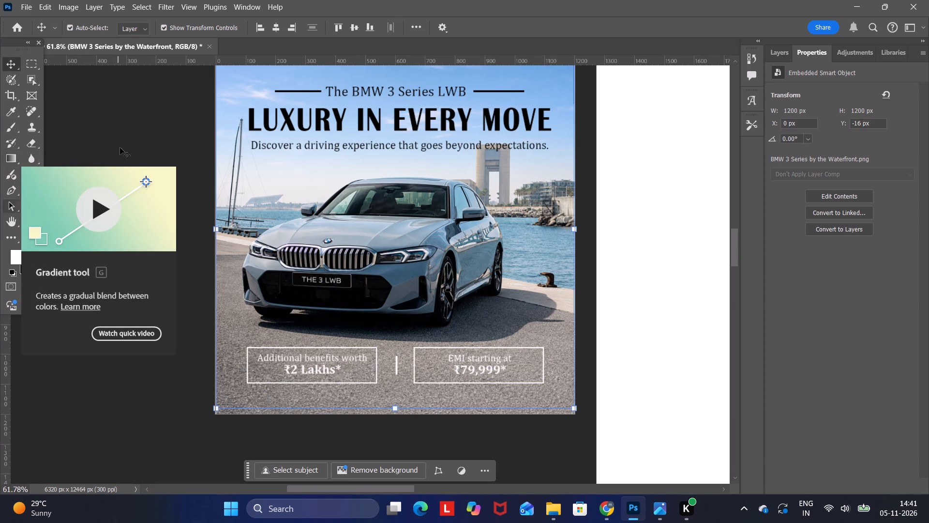
click(12, 156)
drag(374, 449, 371, 268)
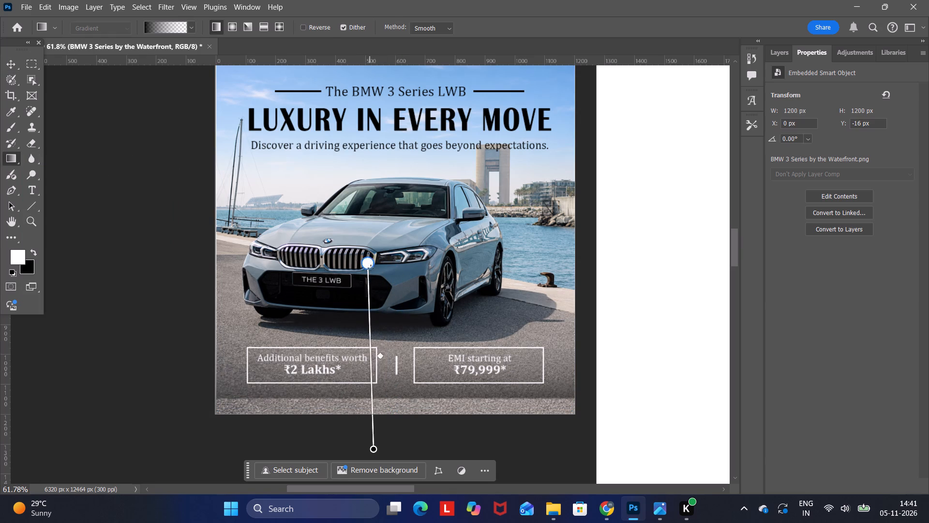
drag(371, 268, 373, 268)
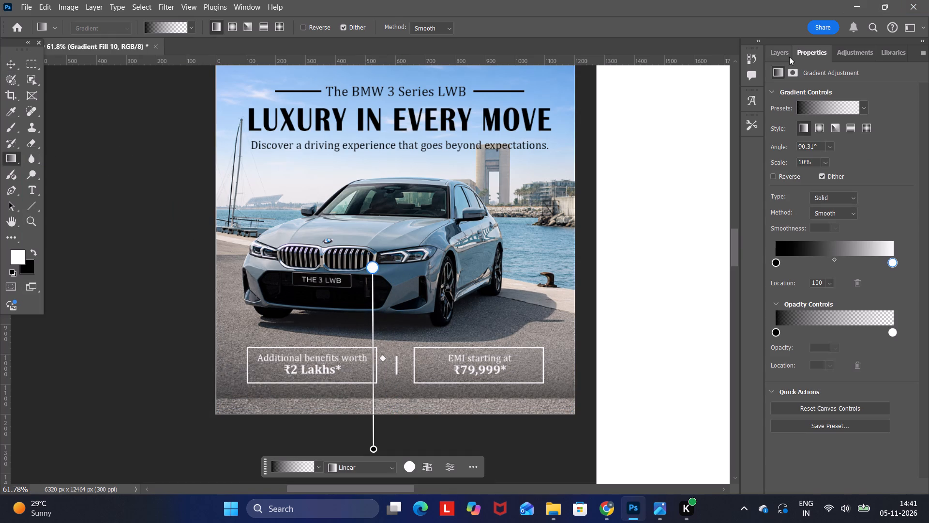
Move the offer-box group (Group 1) below the car cutout layer and directly above the gradient fill.
click(783, 57)
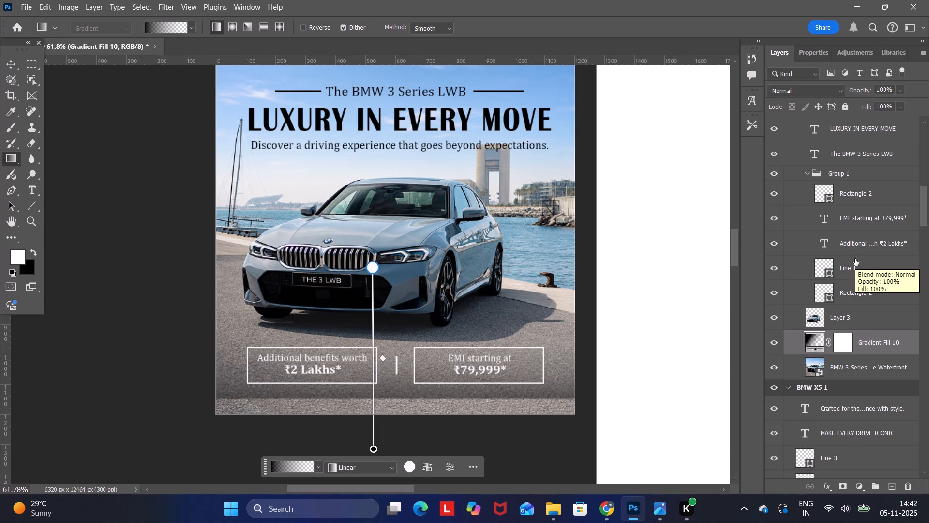
drag(858, 175, 861, 198)
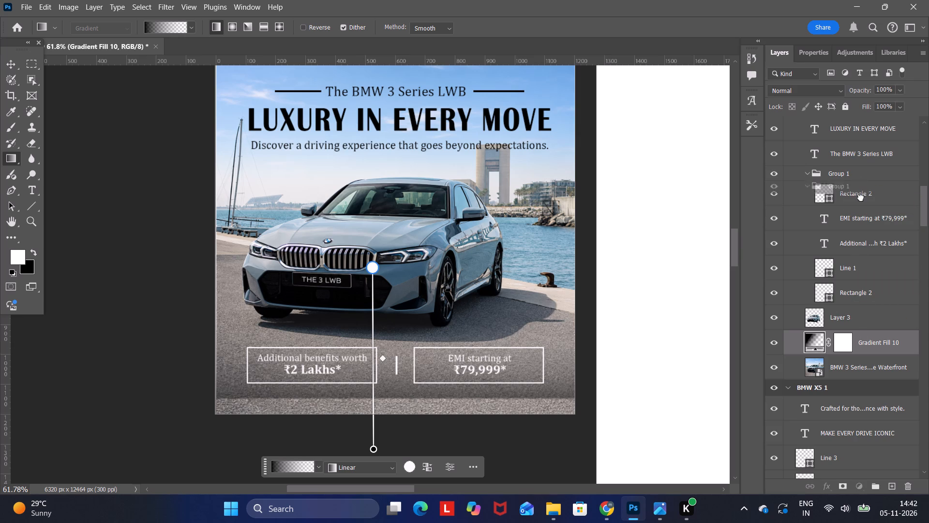
drag(861, 198, 884, 337)
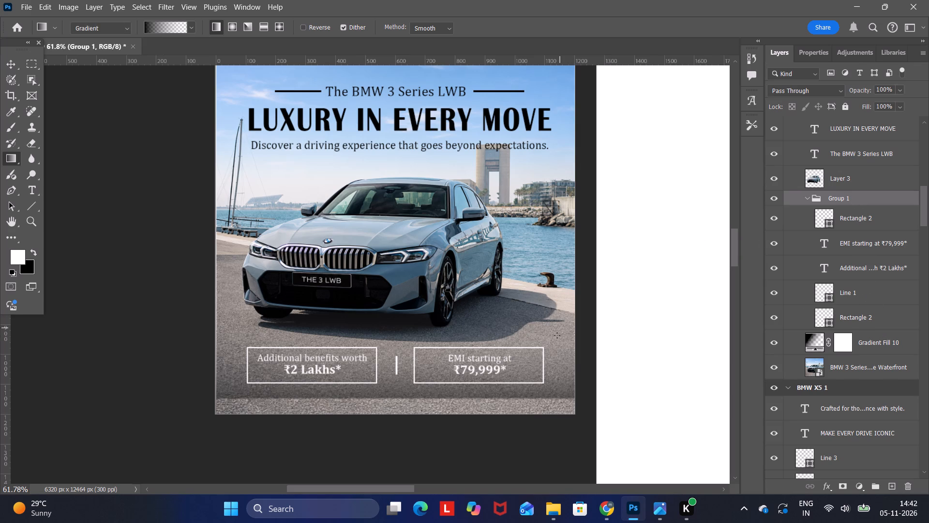
Move the Generative Fill 10 layer beneath the gradient fill, directly above the BMW 3 Series waterfront image.
scroll(860, 256, up, 2)
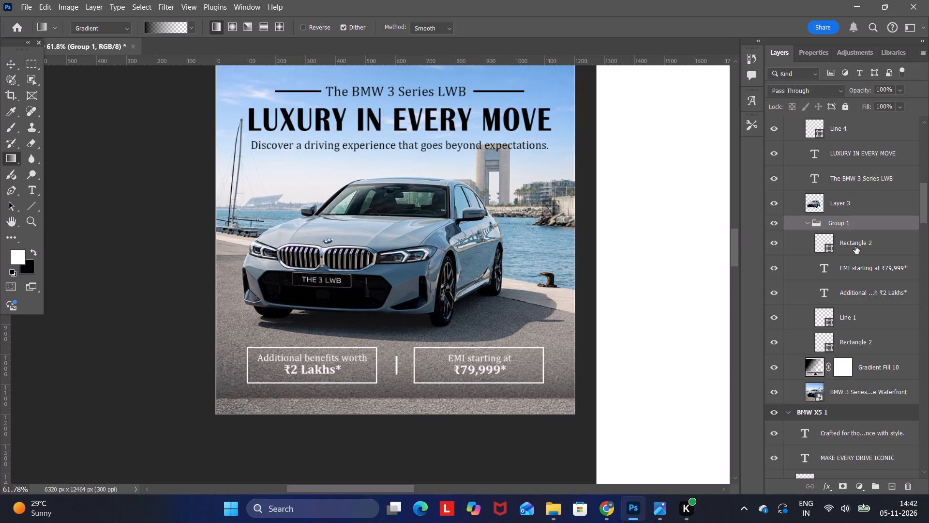
scroll(855, 249, up, 2)
drag(872, 137, 894, 423)
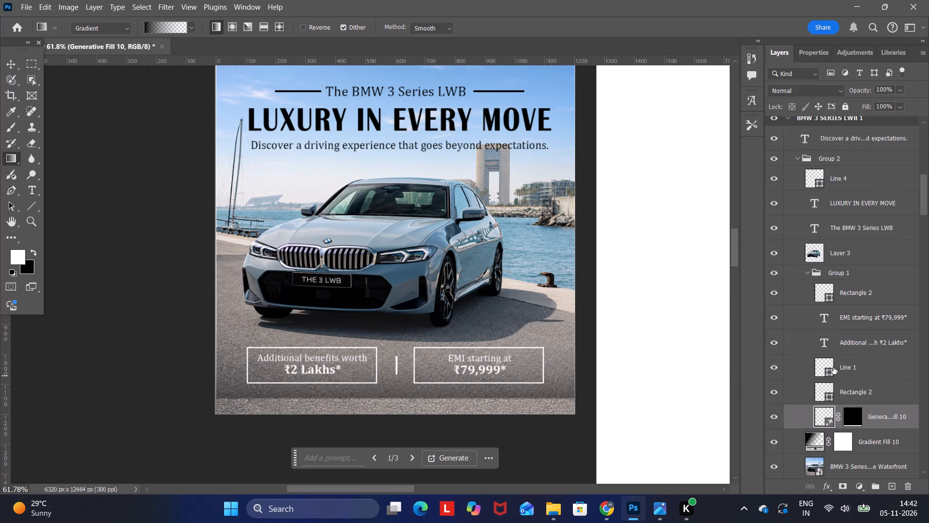
scroll(845, 365, down, 2)
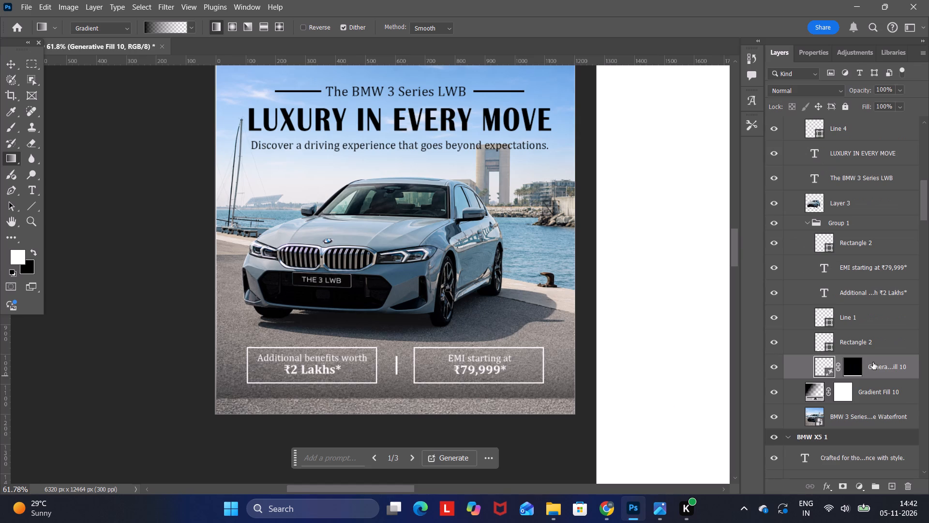
drag(873, 362, 875, 396)
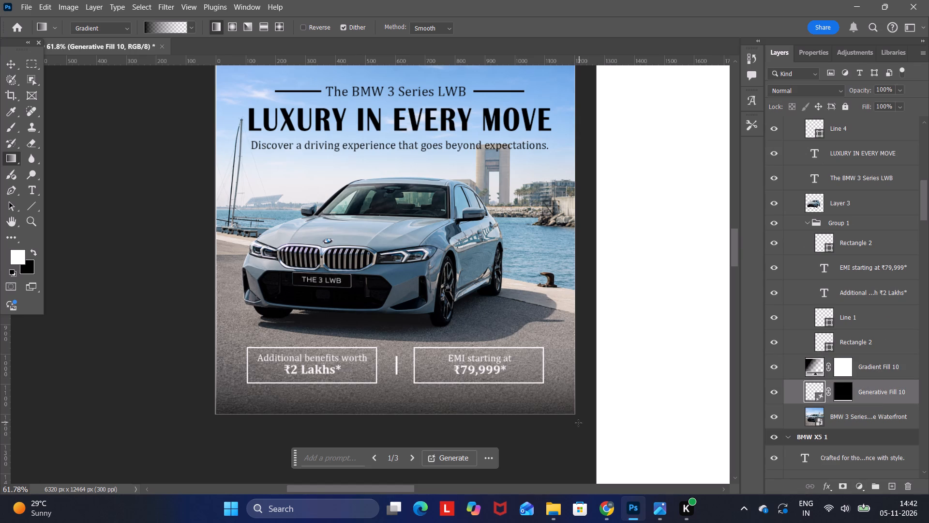
click(5, 66)
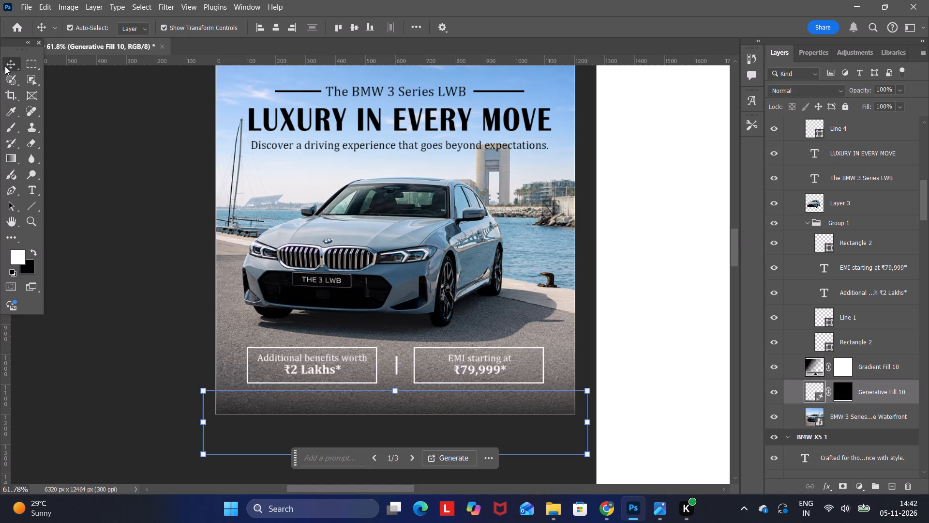
click(62, 215)
Extend the transparent end of Gradient Fill 10 upward from the car's grille to its windshield.
scroll(422, 293, up, 4)
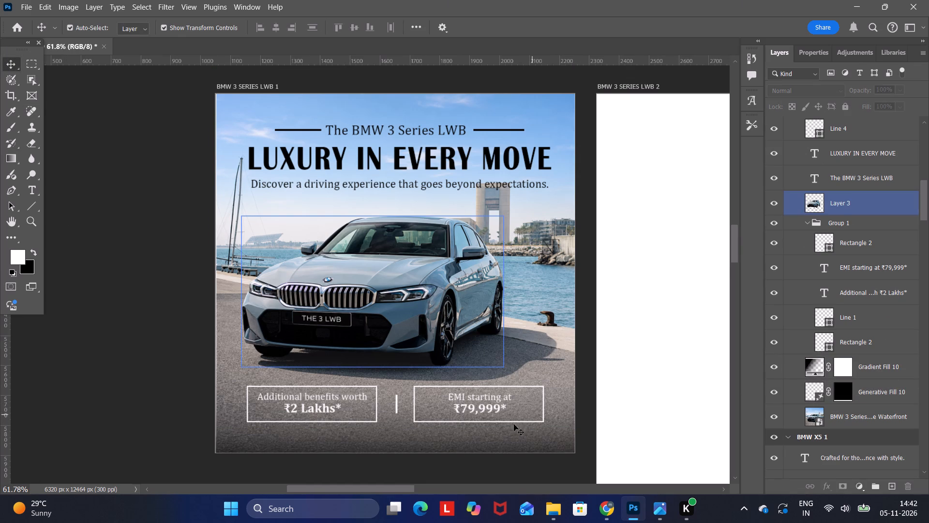
click(865, 366)
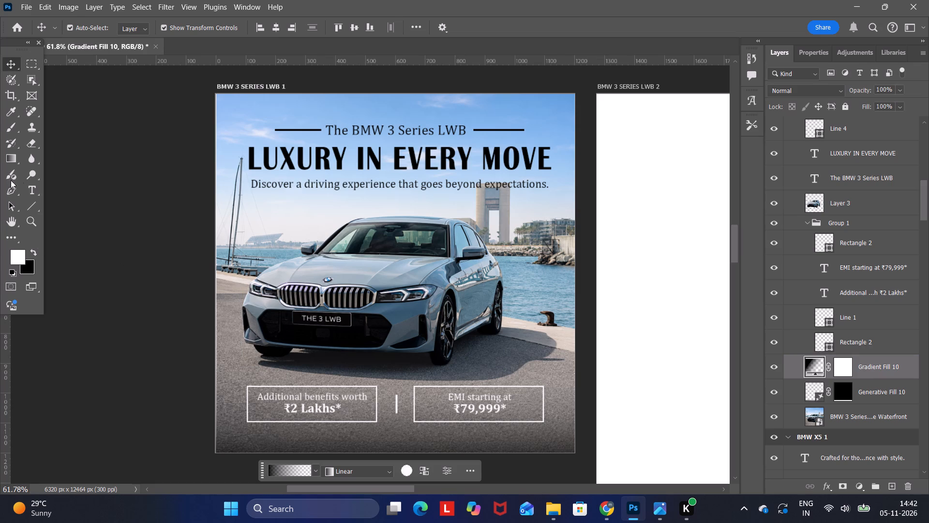
click(9, 159)
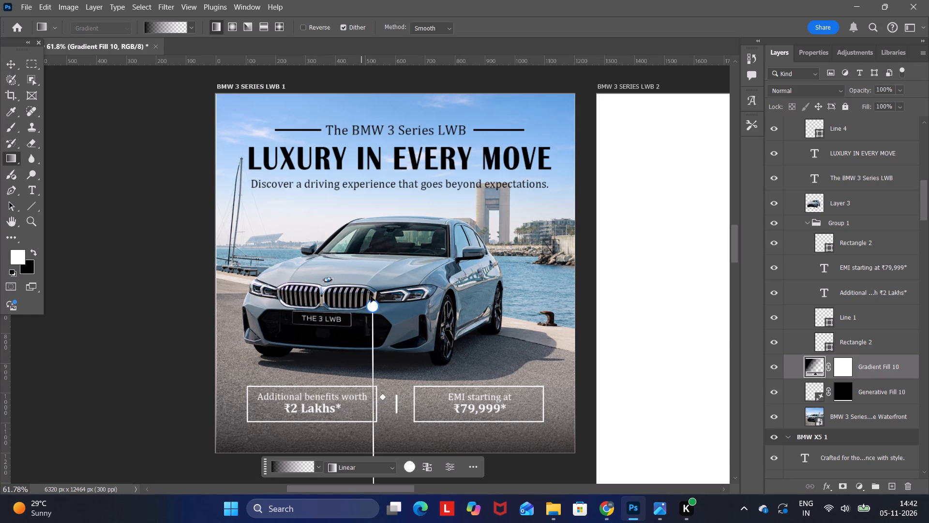
scroll(388, 296, down, 6)
drag(374, 248, 377, 224)
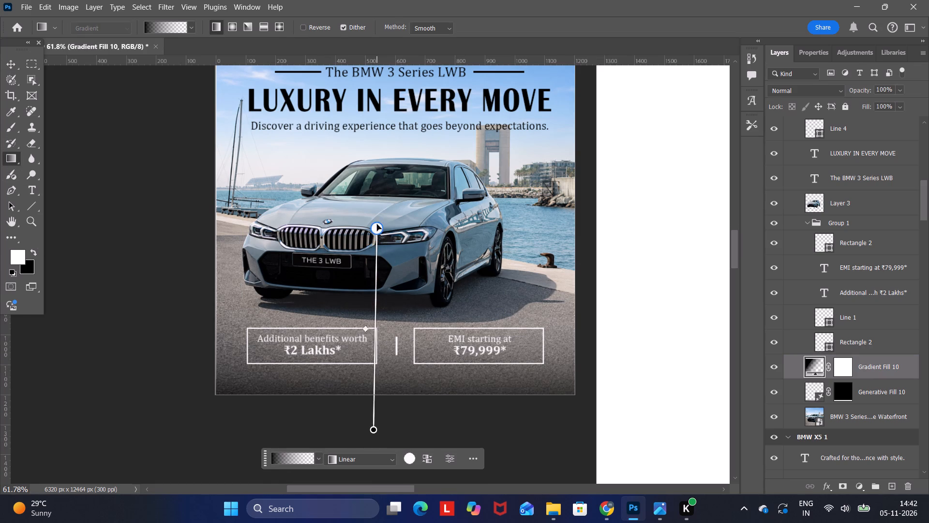
drag(377, 224, 373, 184)
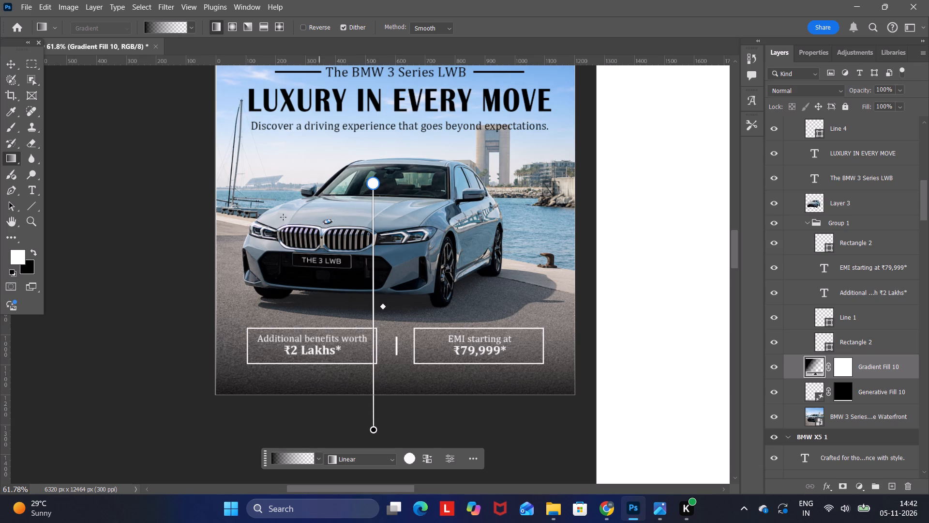
click(12, 63)
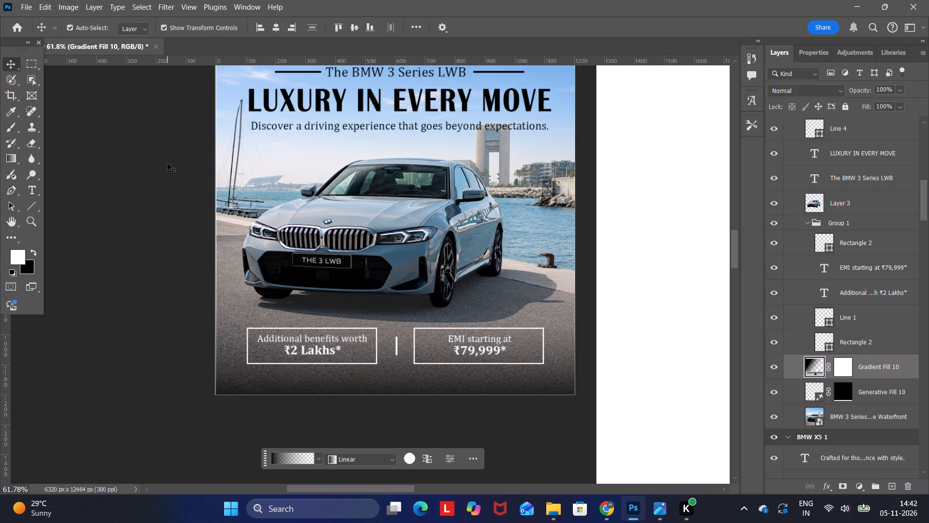
click(167, 163)
Set the "Discover a driving experience that goes beyond expectations." subheading to Cambria Bold.
scroll(338, 245, up, 7)
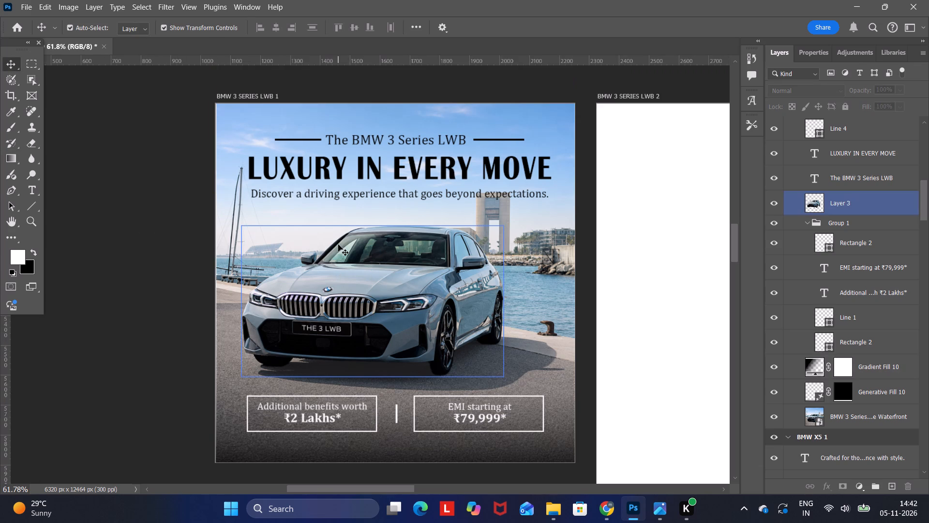
scroll(338, 245, up, 1)
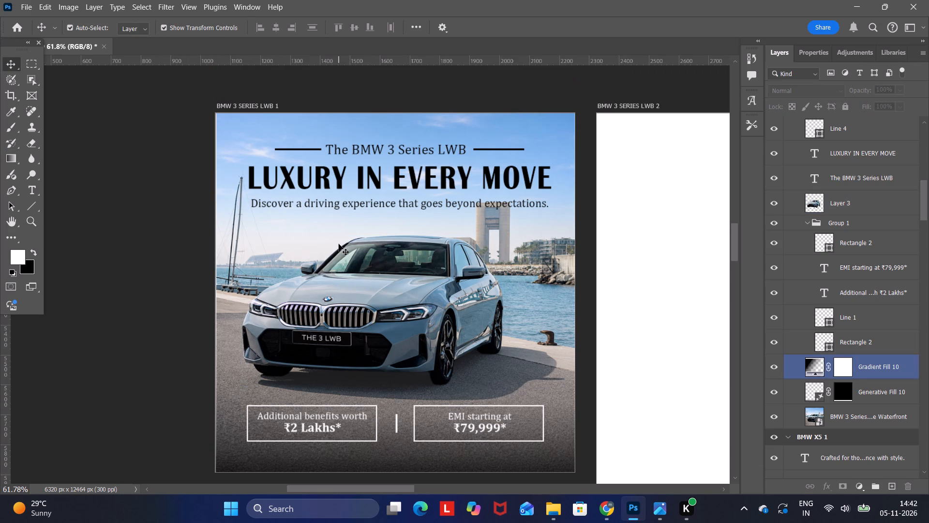
scroll(319, 213, down, 1)
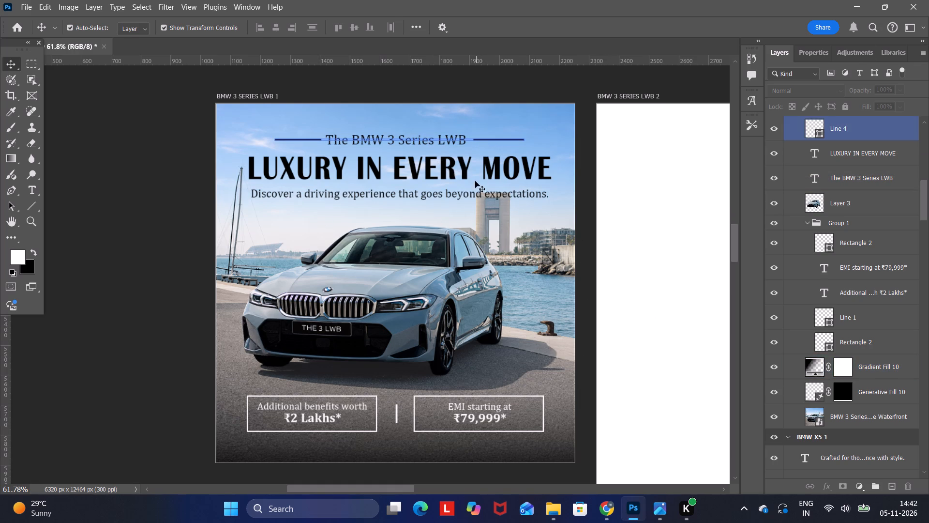
click(471, 198)
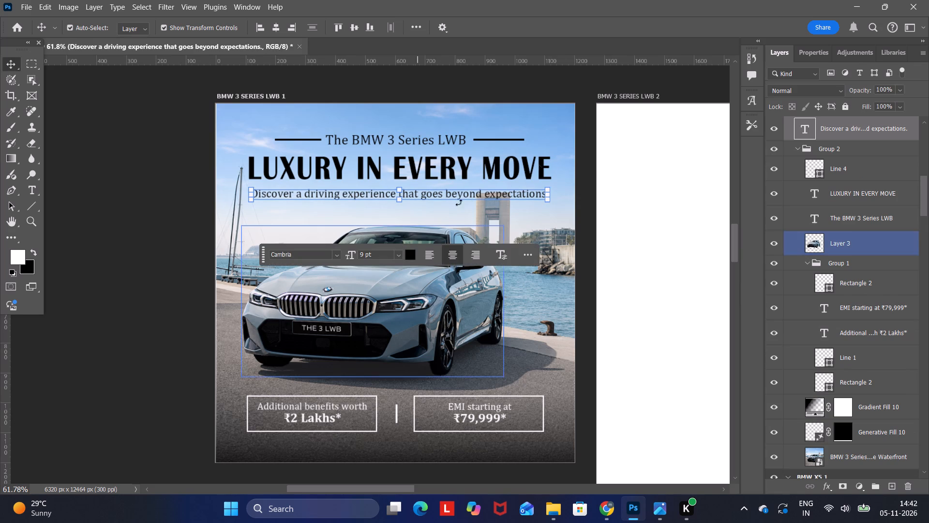
click(836, 89)
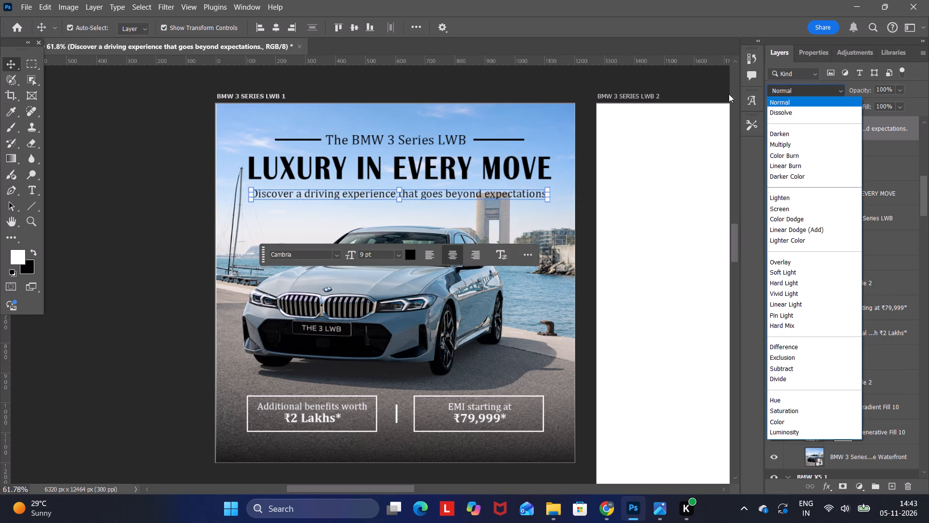
click(704, 83)
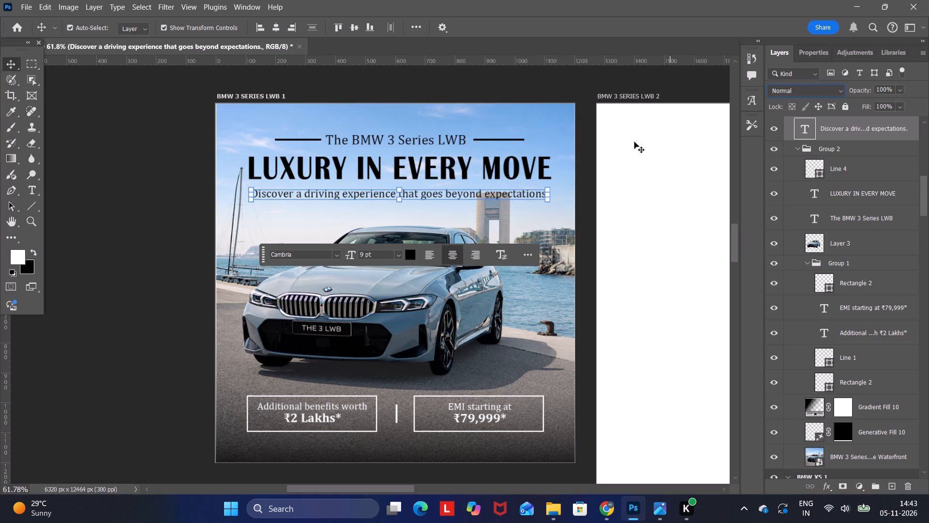
click(801, 54)
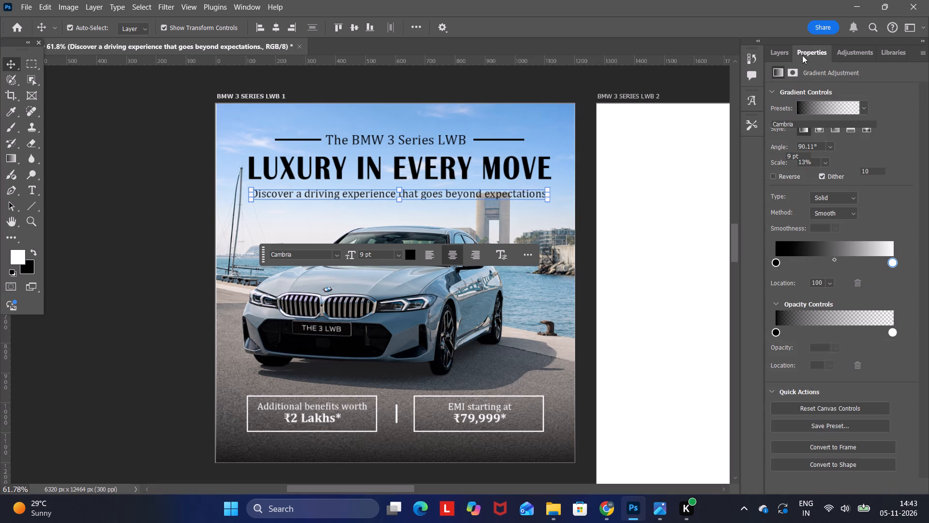
click(892, 136)
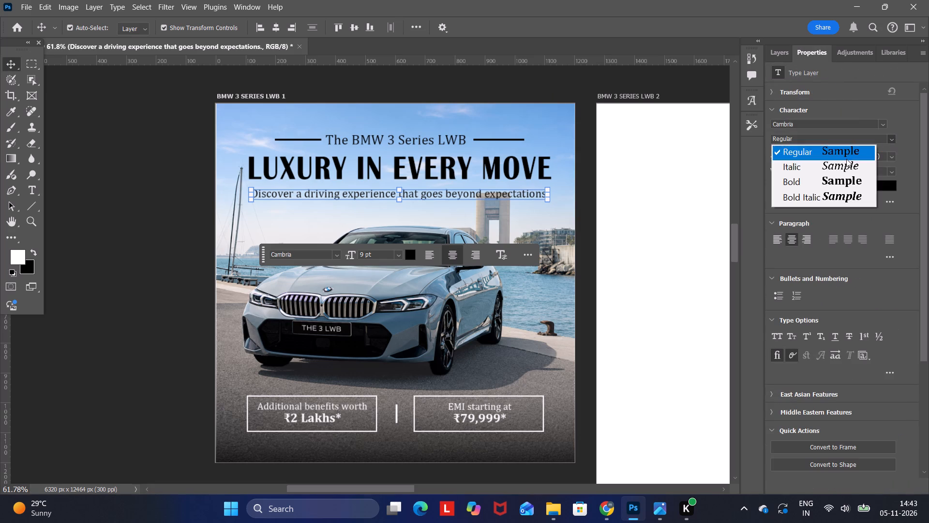
click(830, 181)
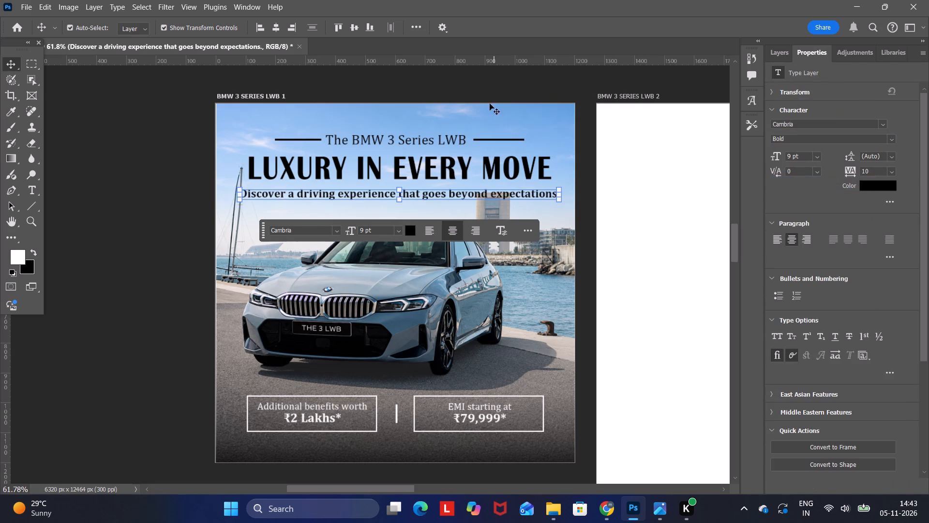
click(484, 92)
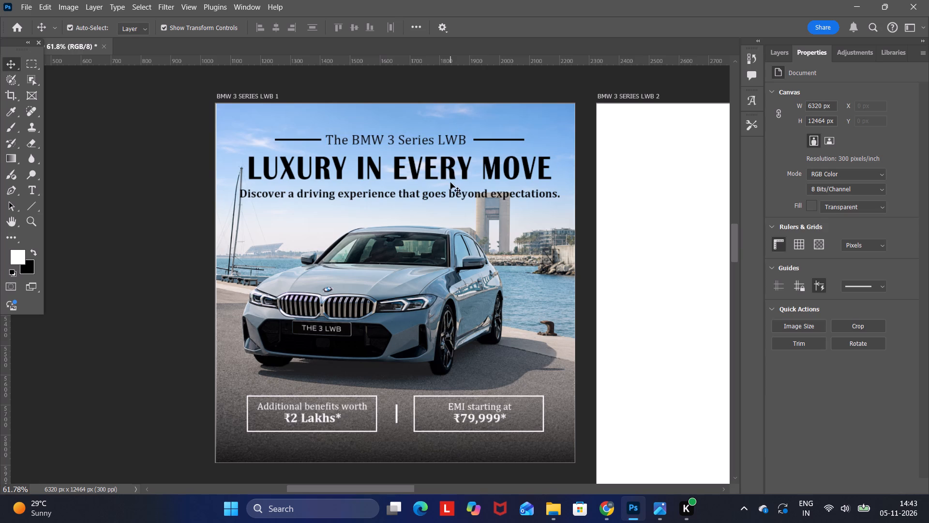
Set the font size of the bold subheading under the headline to 8.5 pt.
click(452, 194)
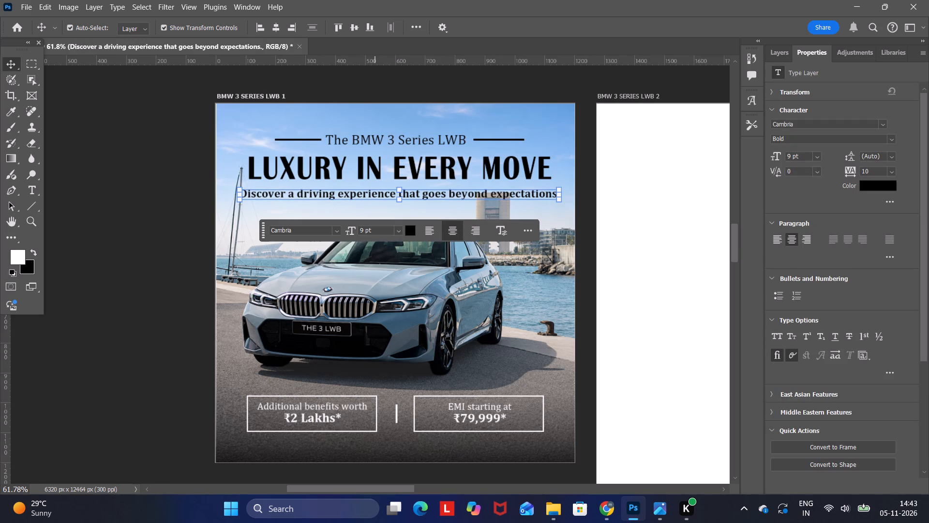
drag(363, 233, 355, 234)
key(8)
text(.5)
key(Return)
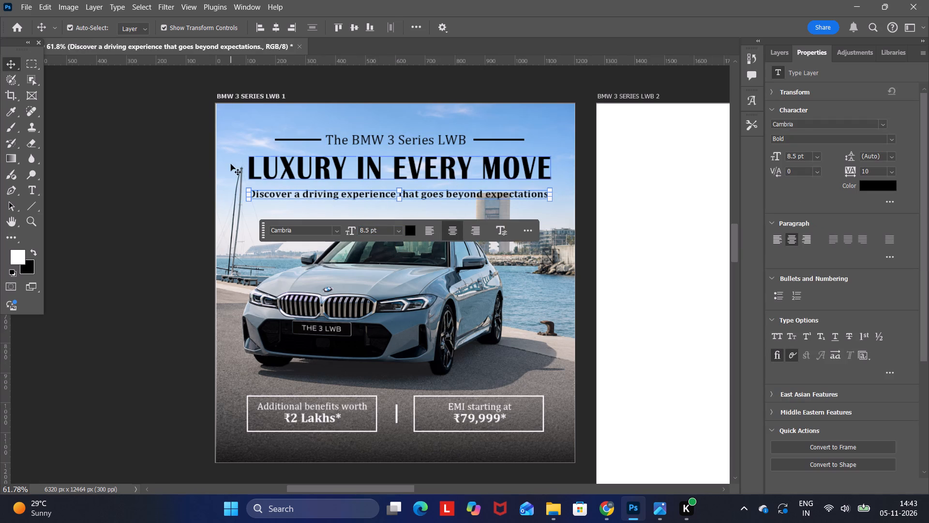
click(202, 167)
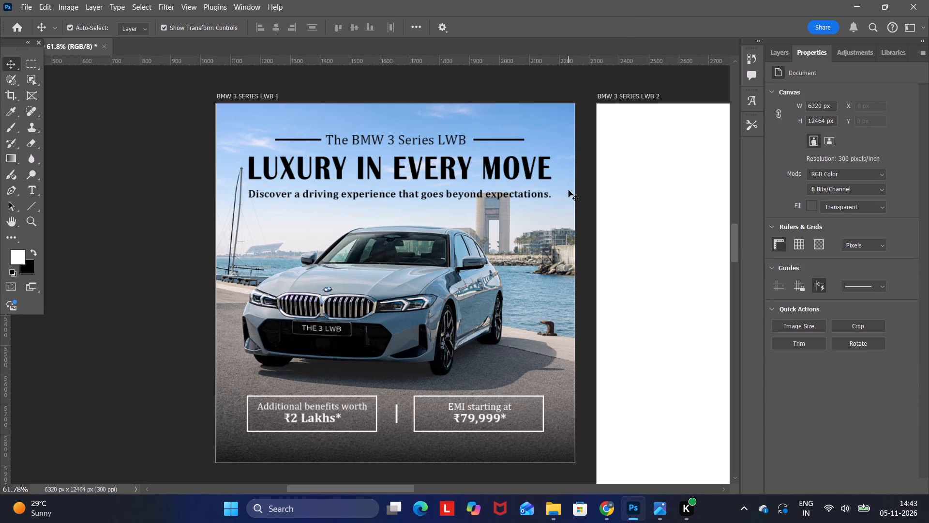
Set the "The BMW 3 Series LWB" model name above the headline to Cambria Bold.
scroll(568, 193, down, 2)
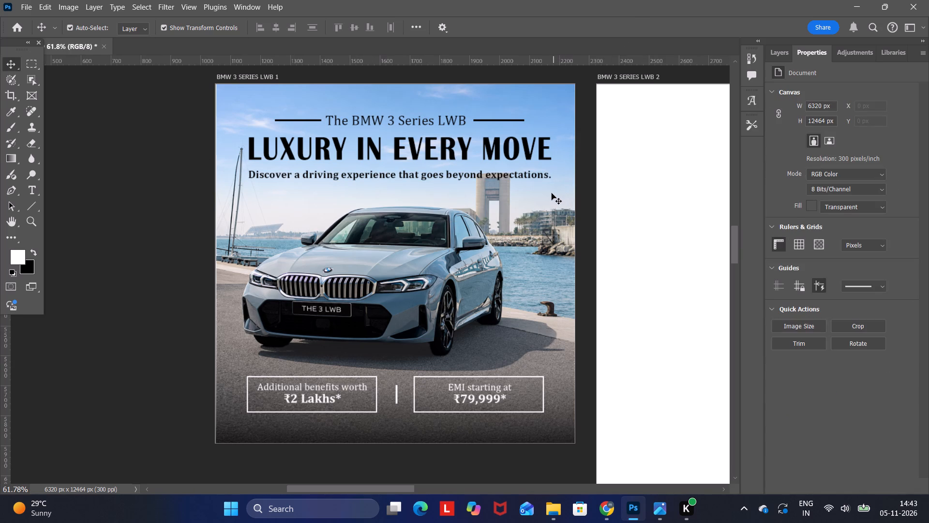
click(384, 124)
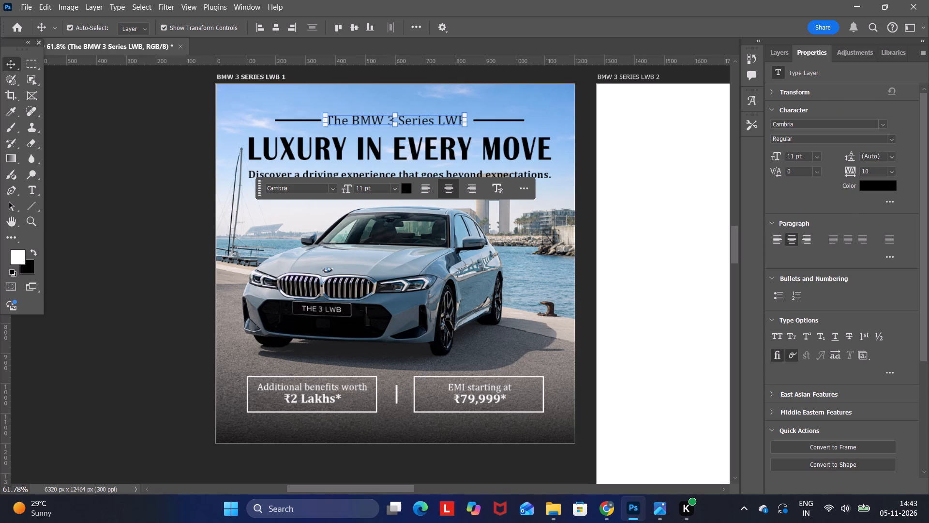
click(891, 139)
click(839, 177)
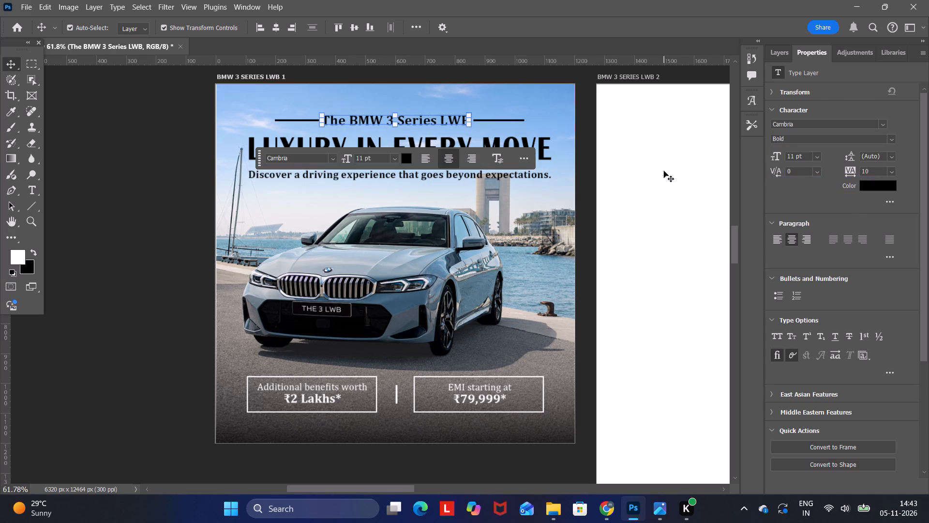
click(664, 171)
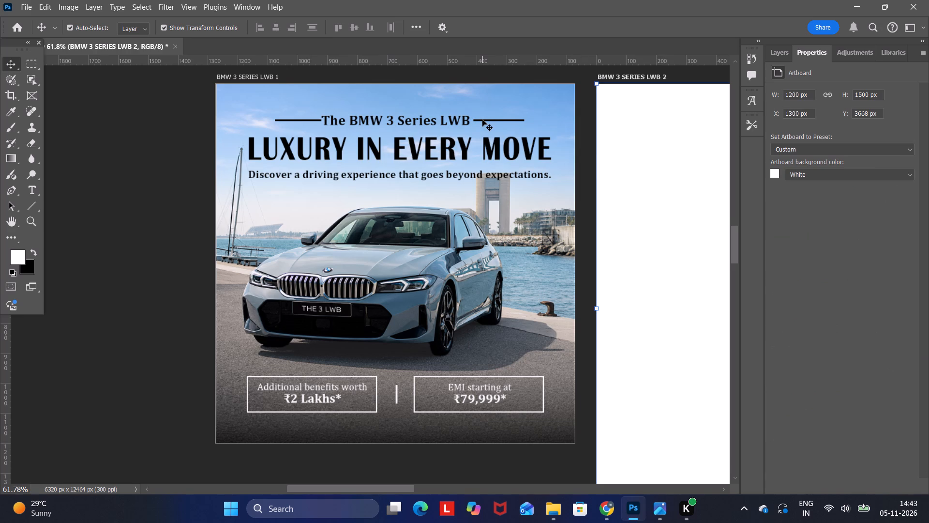
Reposition the split horizontal line to X 186 px, Y 120 px, level with the model name above the headline.
click(482, 120)
click(488, 119)
click(489, 122)
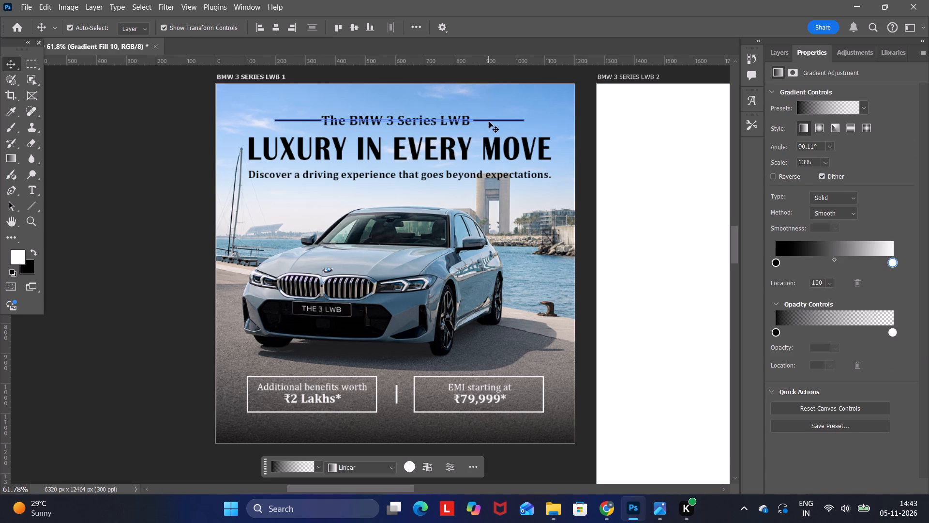
drag(492, 121, 510, 122)
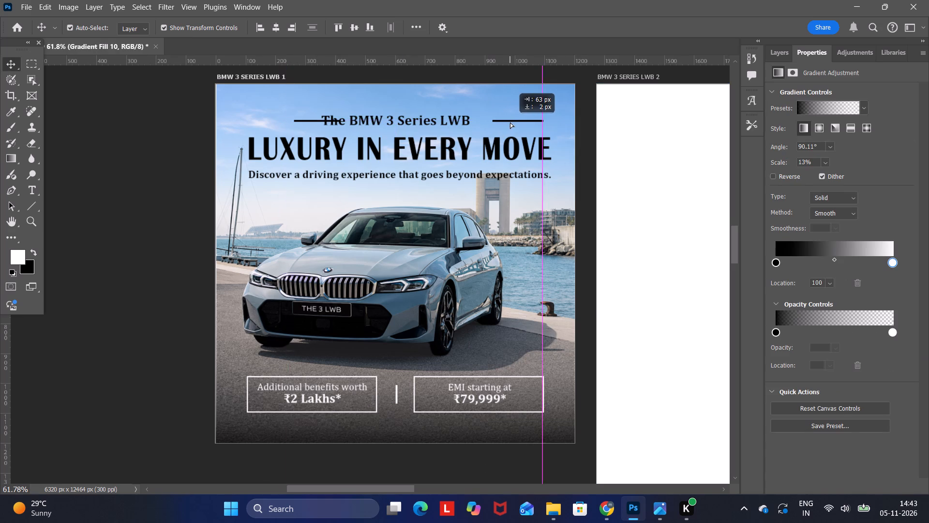
drag(510, 122, 489, 122)
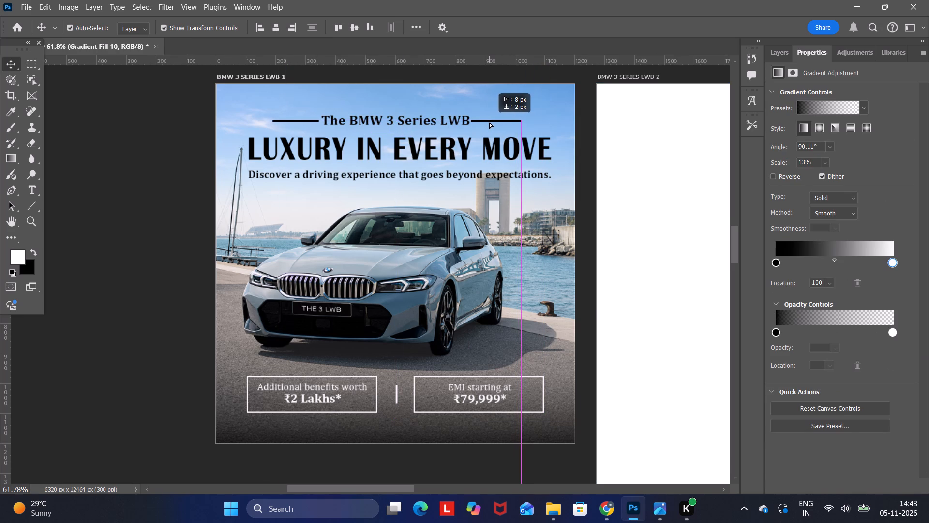
drag(489, 122, 492, 110)
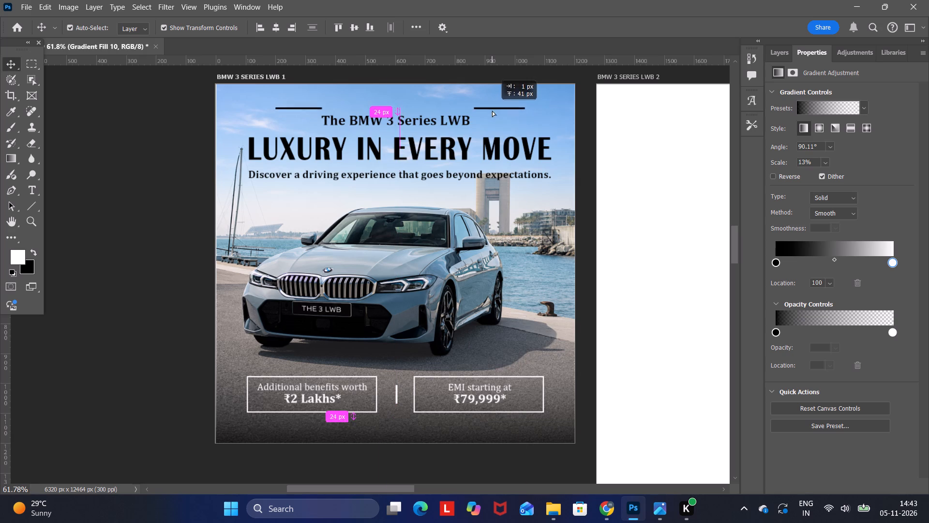
drag(492, 110, 487, 130)
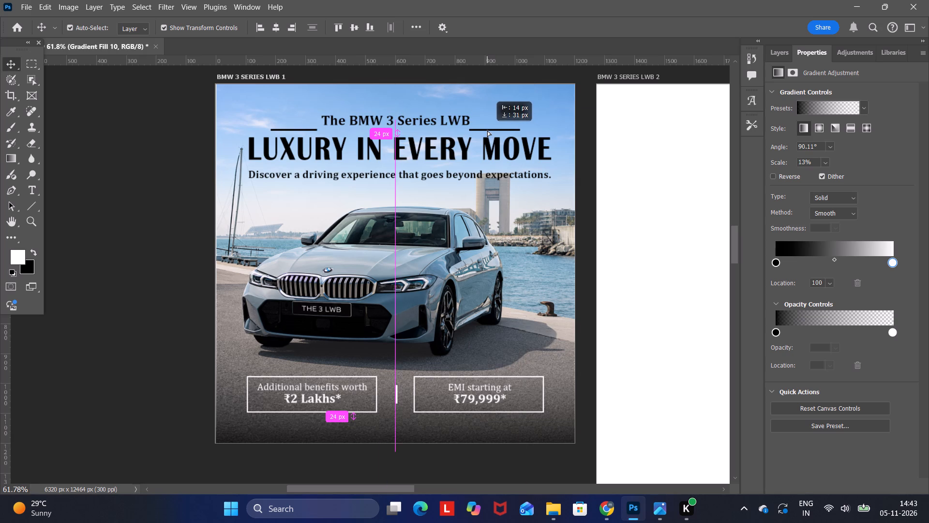
drag(487, 130, 486, 128)
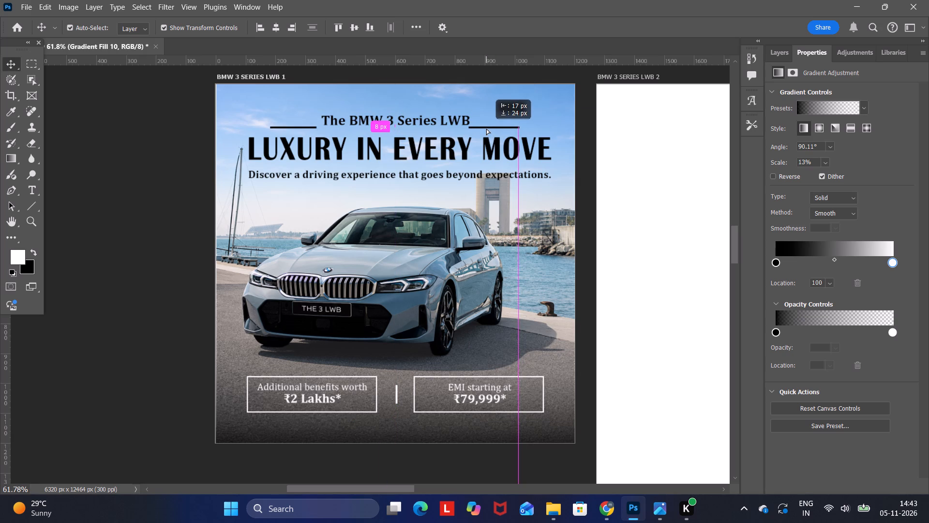
drag(486, 128, 488, 128)
key(Up)
key(Up)
key(Up)
key(Up)
key(Up)
key(Up)
key(Up)
key(Up)
key(Up)
key(Up)
key(Up)
key(Up)
key(Up)
key(Up)
key(Up)
key(Up)
key(Up)
key(Up)
key(Up)
key(Up)
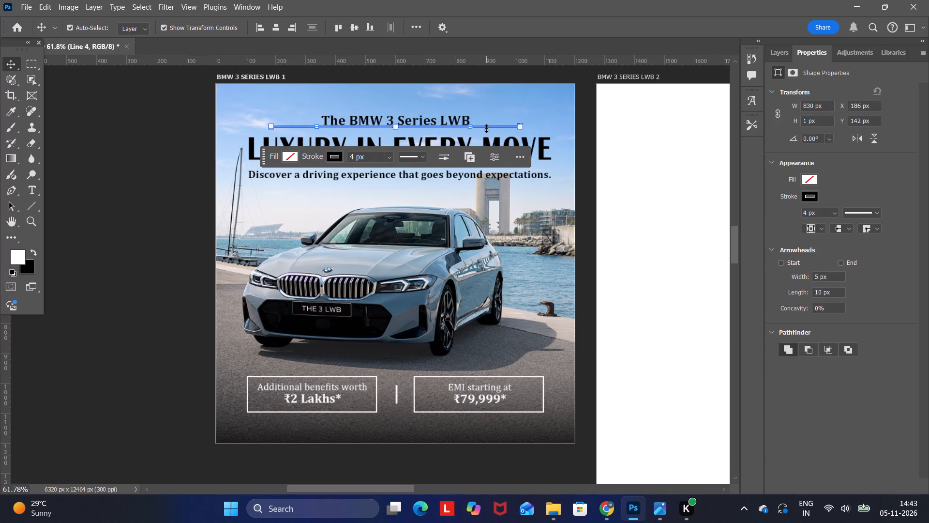
key(Up)
key(Up)
key(Up)
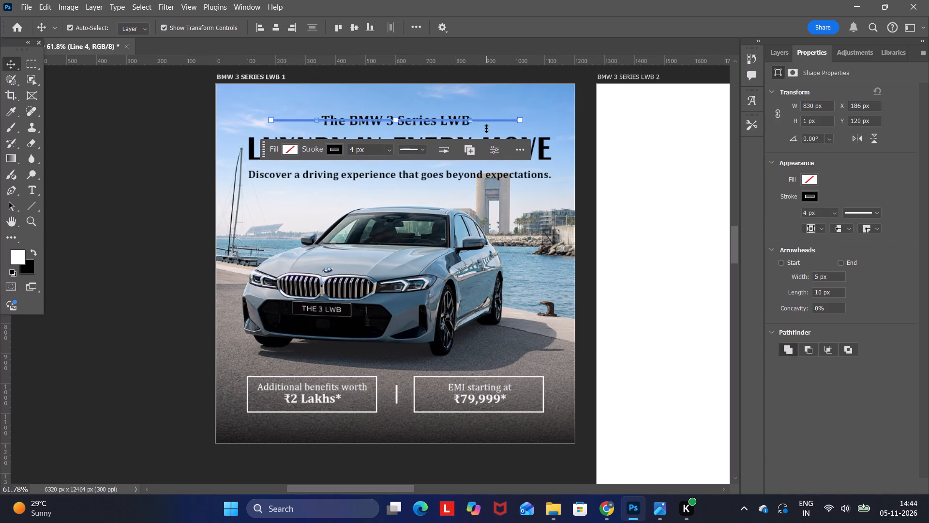
click(578, 111)
Remove "The" from the model name above the headline so it reads "BMW 3 Series LWB".
click(365, 119)
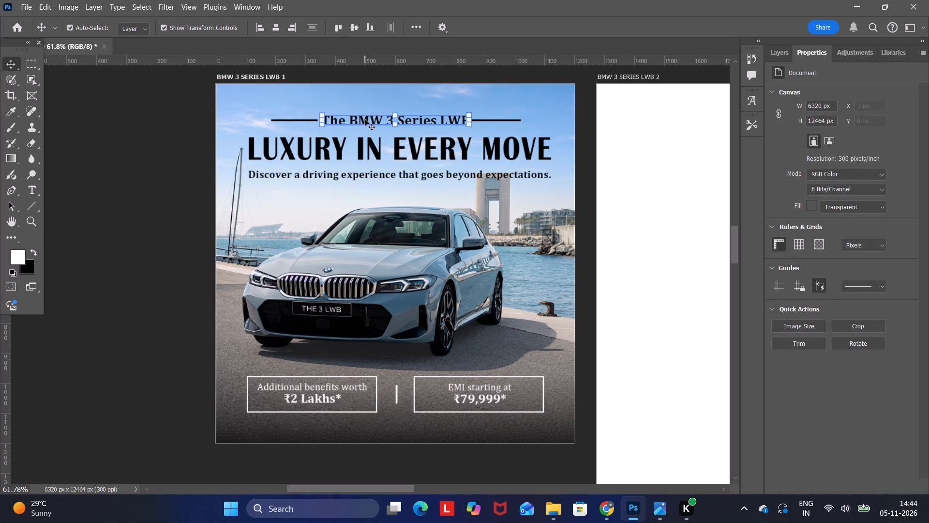
click(363, 119)
double_click(354, 123)
click(349, 124)
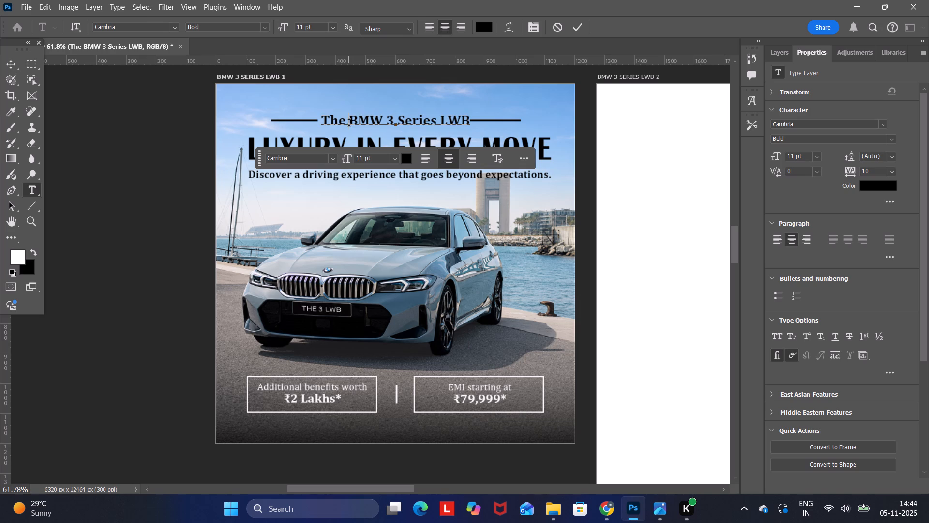
key(BackSpace)
key(BackSpace)
key(BackSpace)
key(BackSpace)
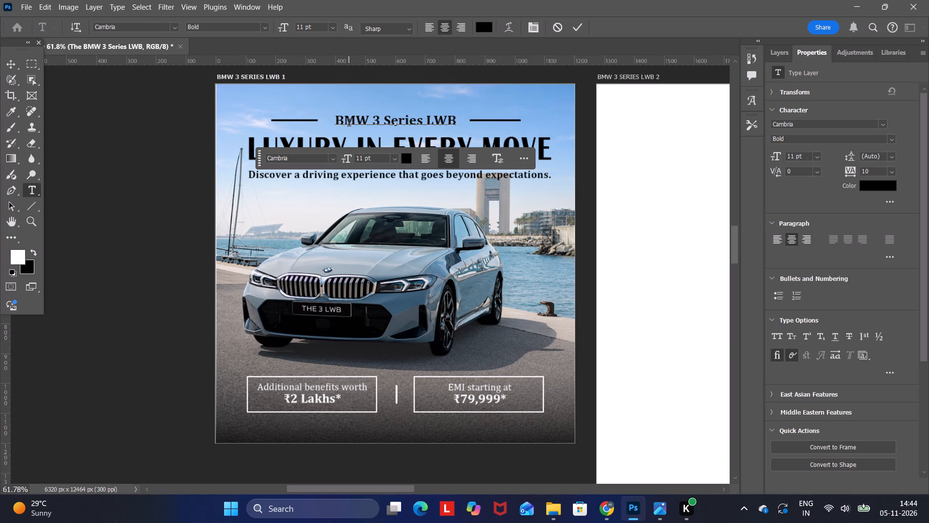
click(585, 131)
click(585, 131)
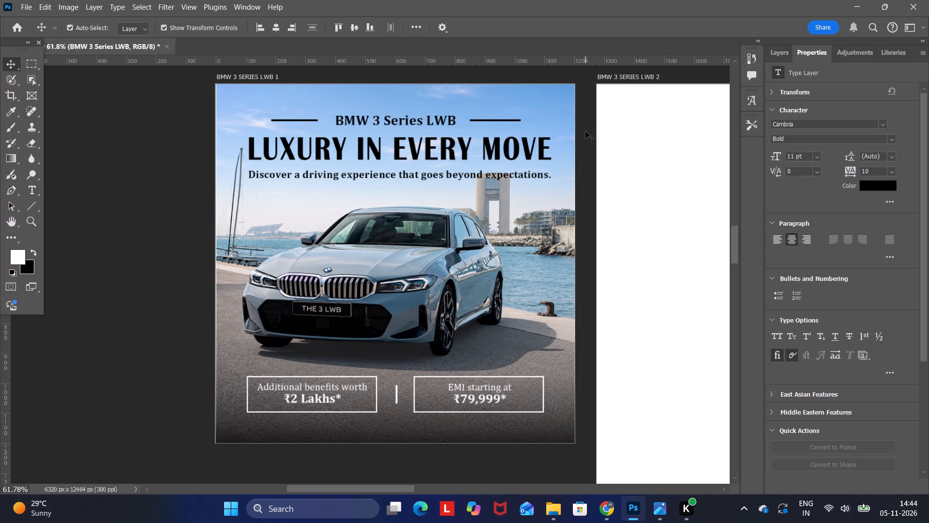
Set the letter tracking of the "BMW 3 Series LWB" model name to 50.
click(395, 121)
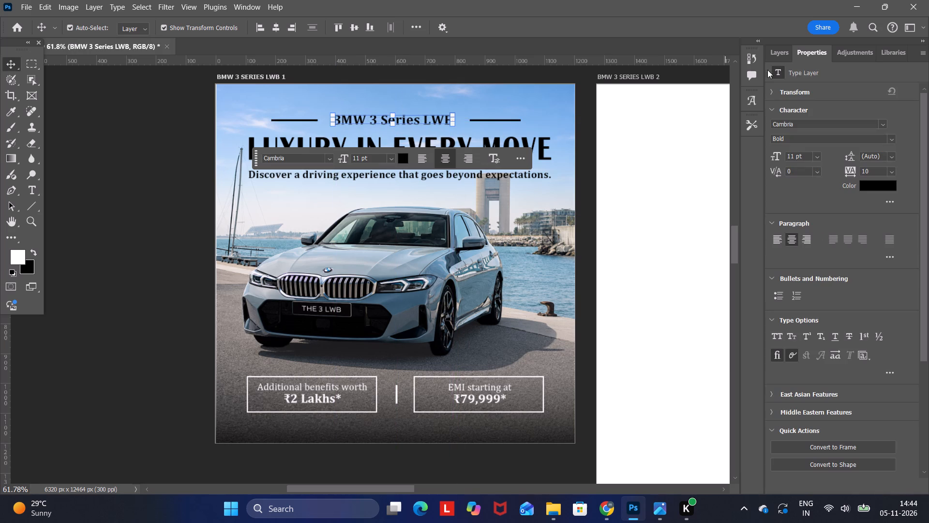
click(891, 170)
click(871, 292)
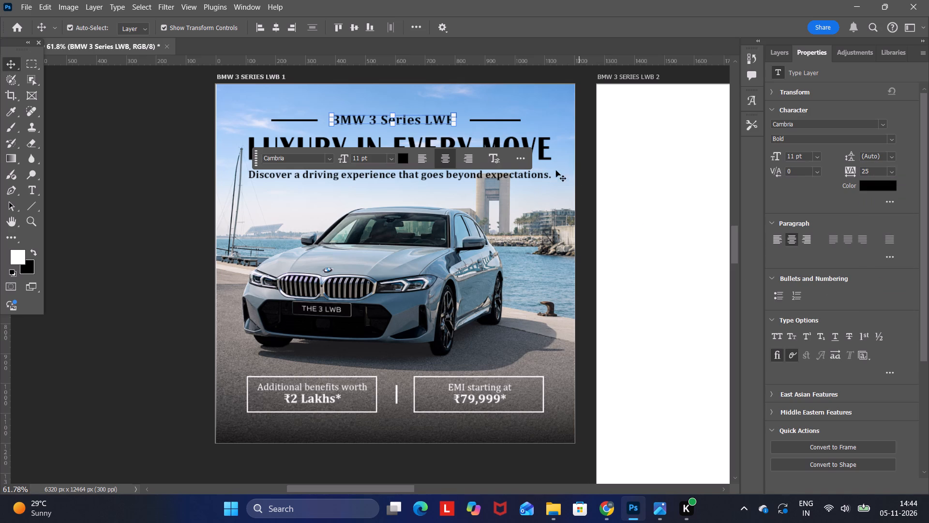
click(889, 171)
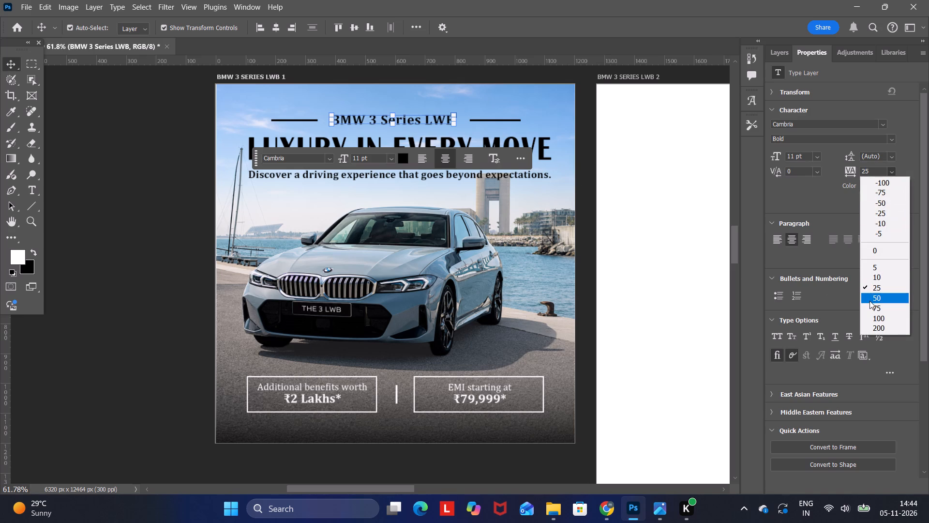
click(869, 301)
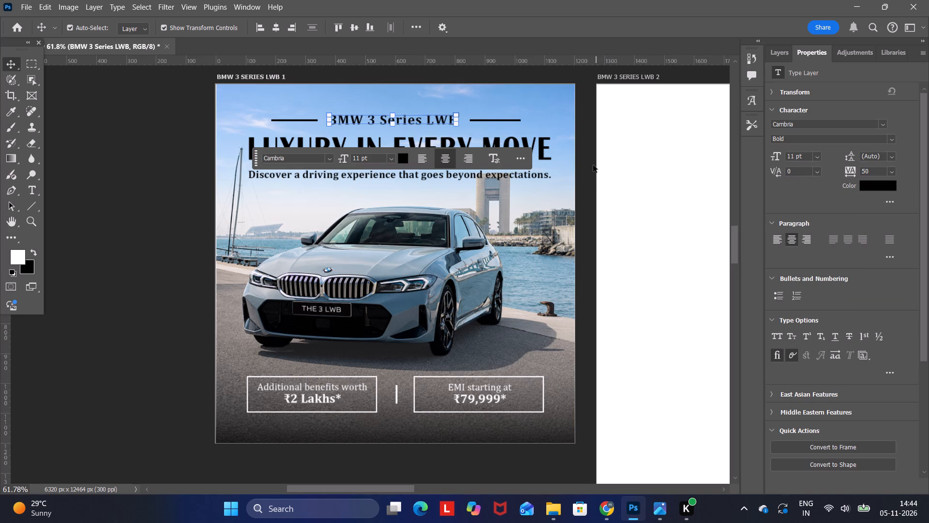
click(590, 165)
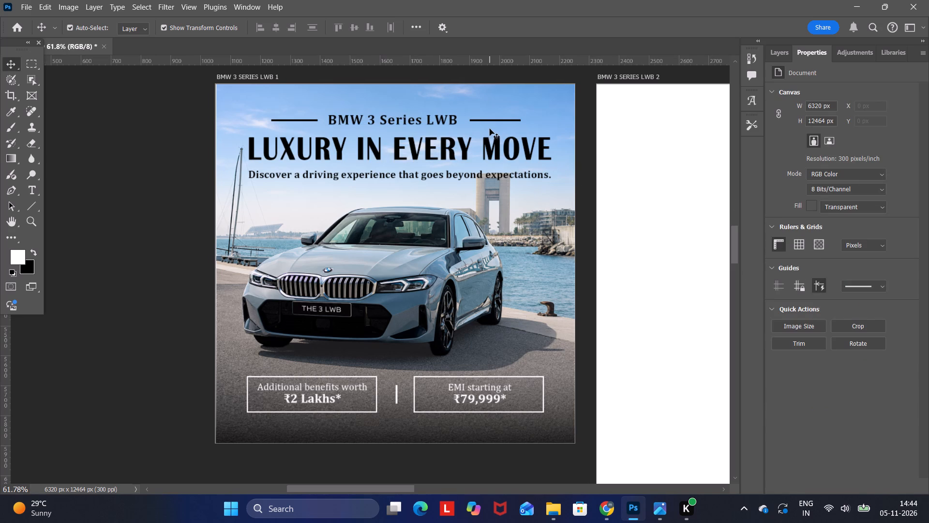
Move the model name and its flanking lines up together by 10 px, putting the lines at Y 110 px.
click(479, 121)
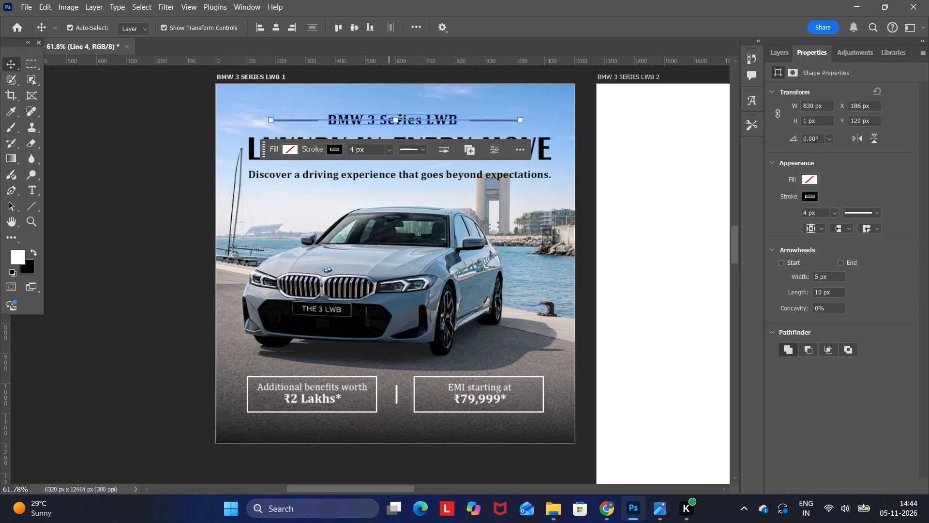
shift+click(431, 121)
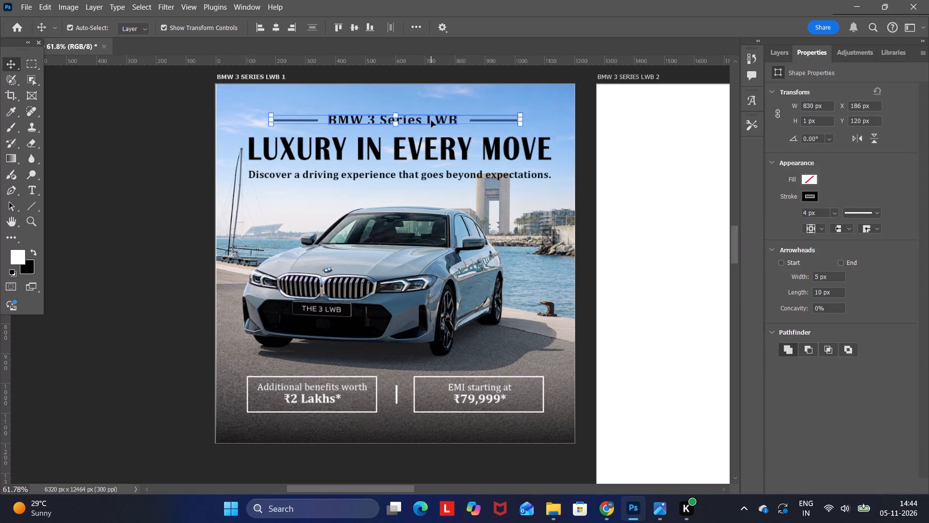
key(Up)
key(Up)
key(Up)
key(Up)
key(Up)
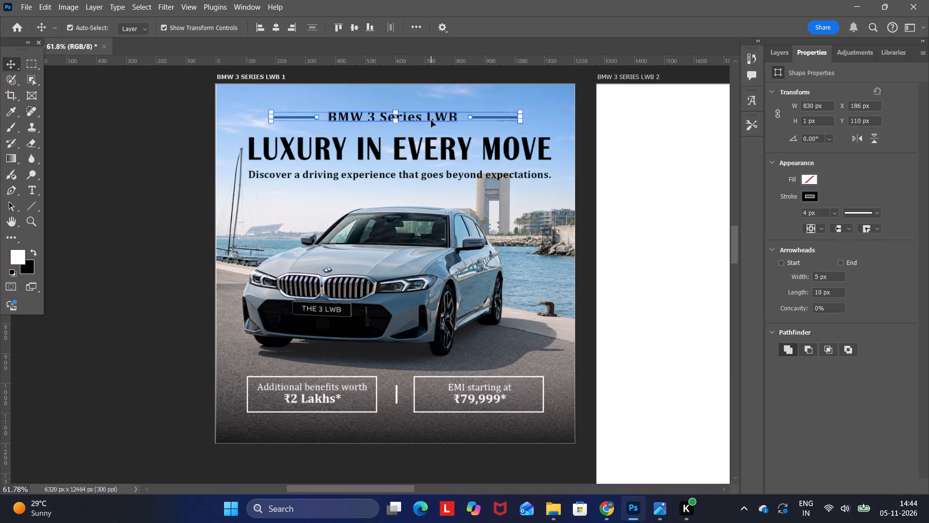
click(590, 145)
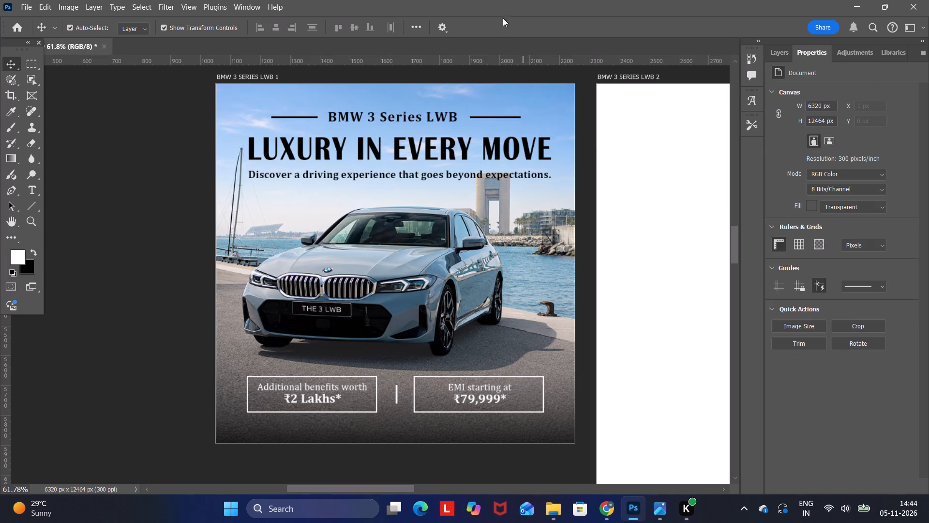
Nudge the "LUXURY IN EVERY MOVE" headline up slightly and set its font size to 28 pt.
click(425, 142)
key(Up)
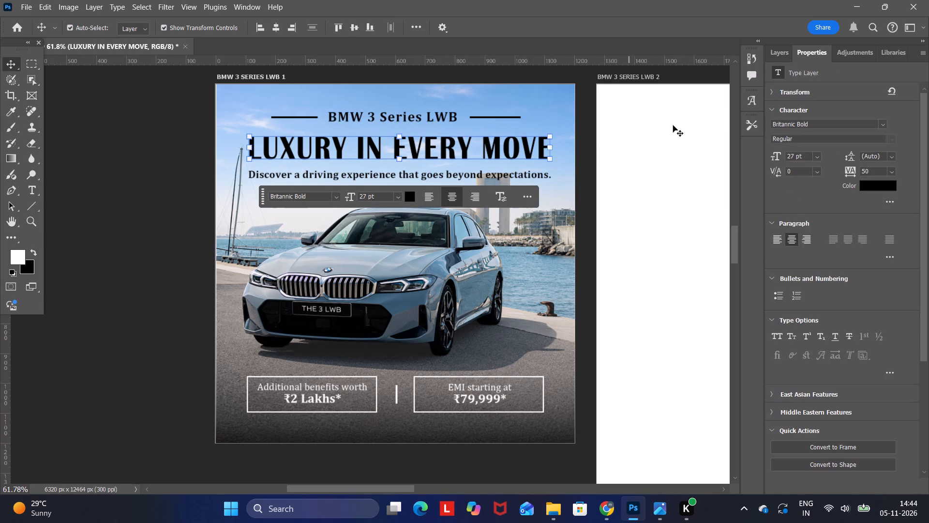
click(794, 153)
key(BackSpace)
key(8)
key(Return)
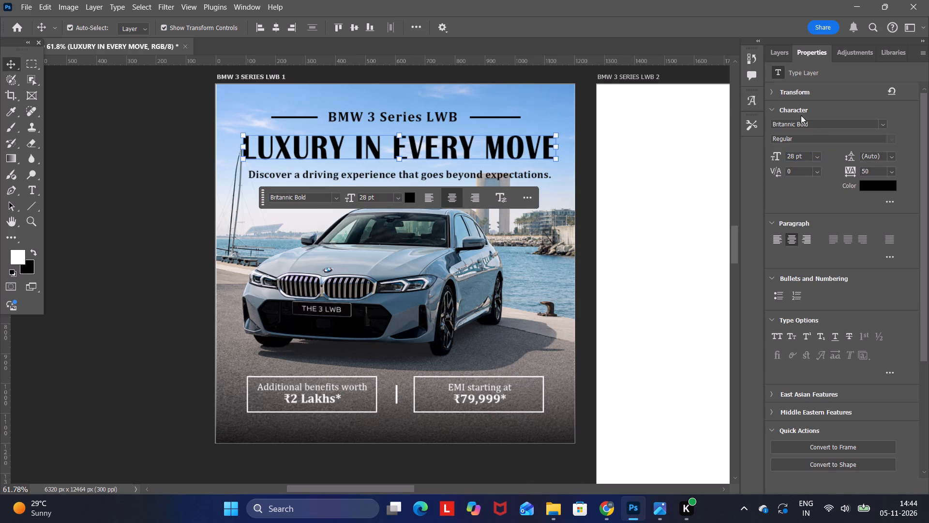
click(582, 162)
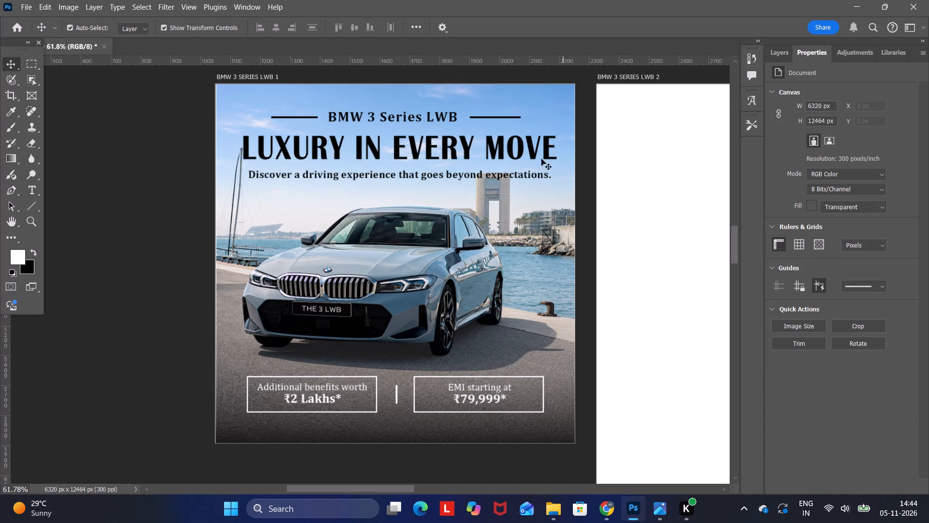
Nudge the "LUXURY IN EVERY MOVE" headline down slightly between the model name and the subheading.
click(469, 151)
key(Down)
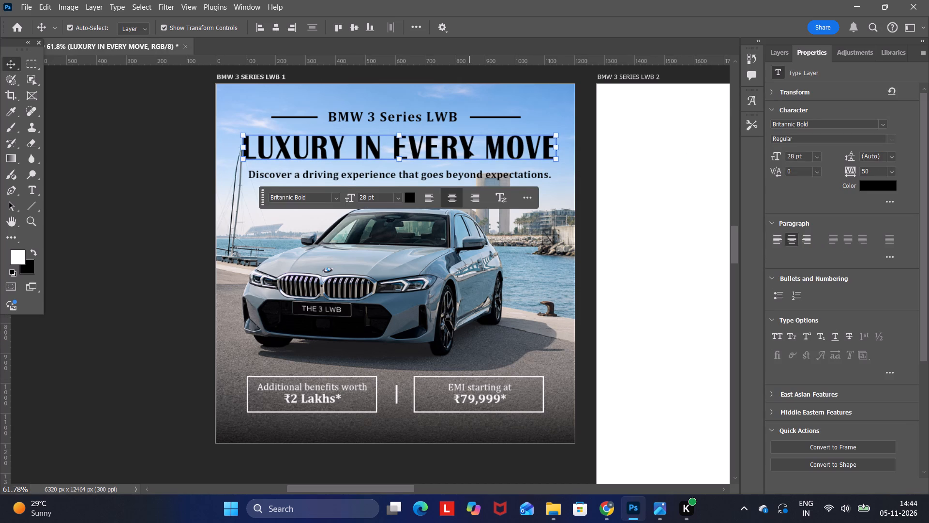
key(Down)
key(Down)
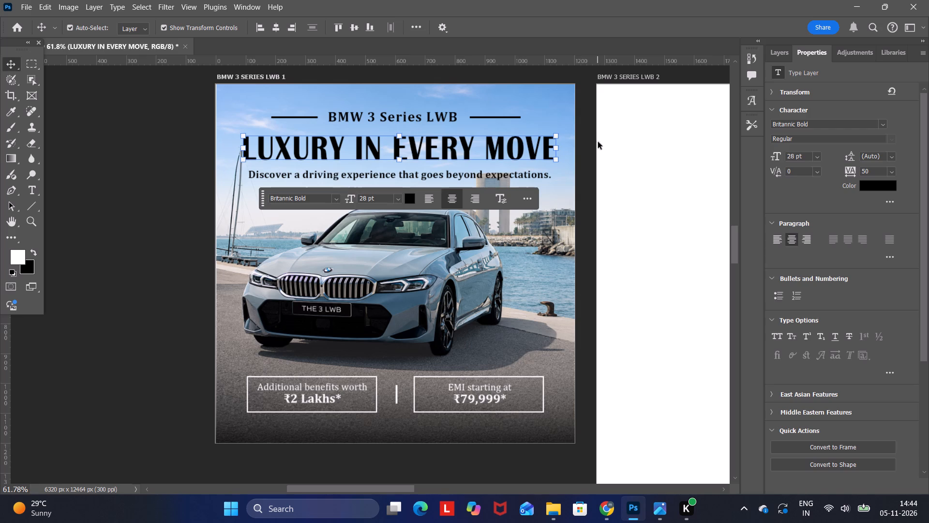
click(590, 141)
Set the font size of the "Discover a driving experience that goes beyond expectations." subheading to 8.75 pt.
click(497, 177)
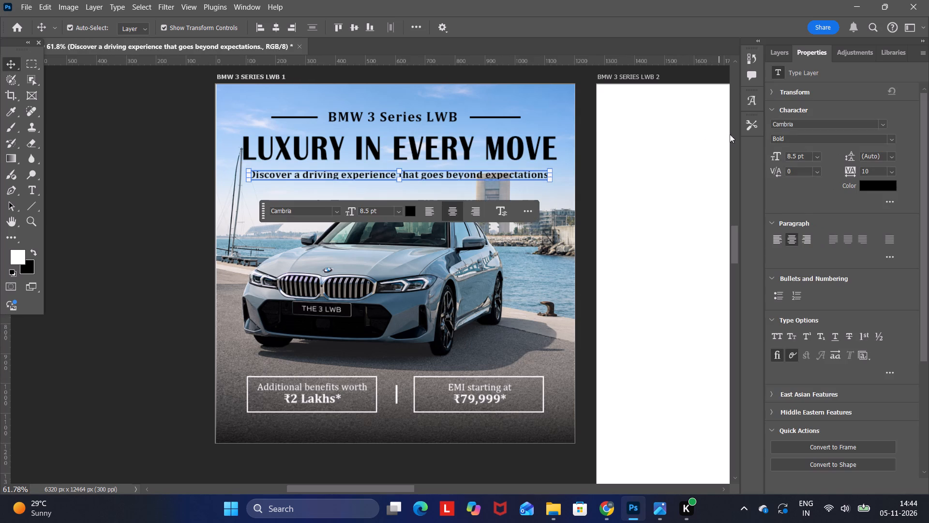
drag(794, 158, 776, 159)
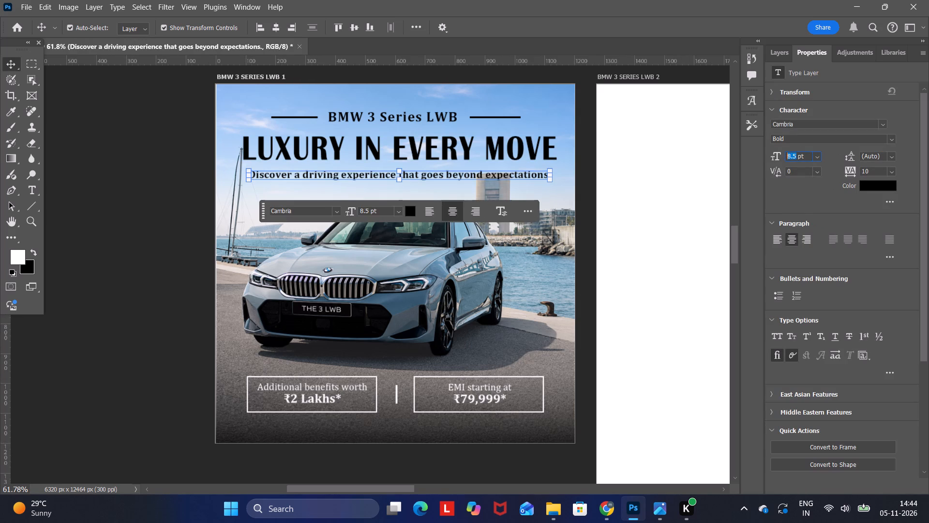
drag(776, 159, 775, 159)
key(9)
key(Return)
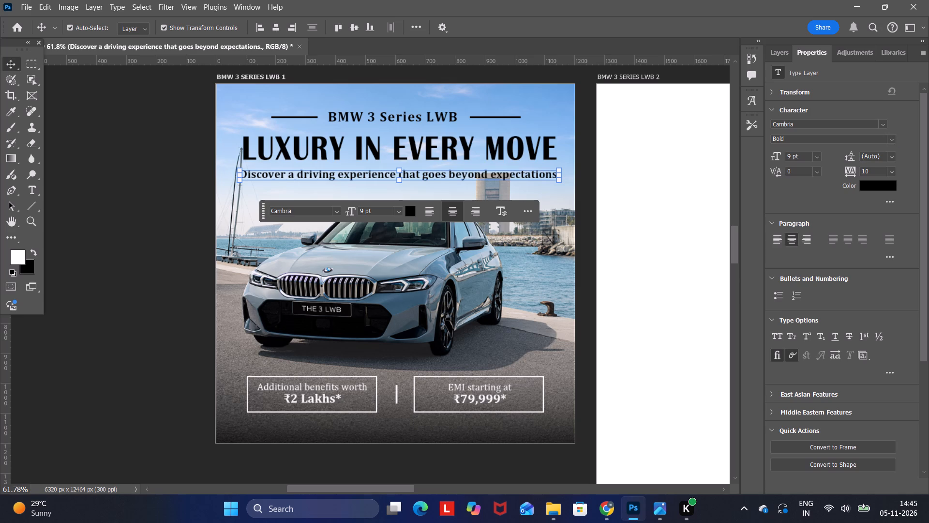
click(815, 155)
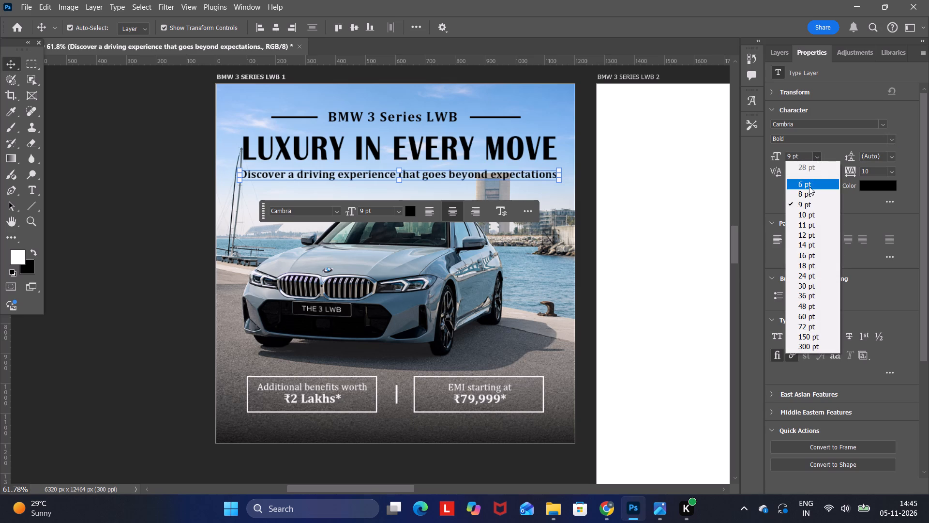
click(790, 152)
drag(791, 157, 774, 166)
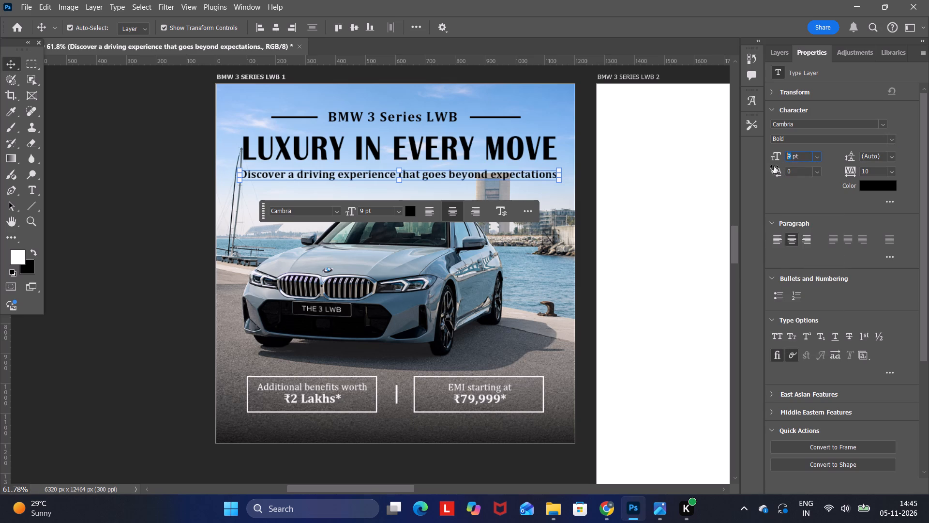
text(8.75)
key(Return)
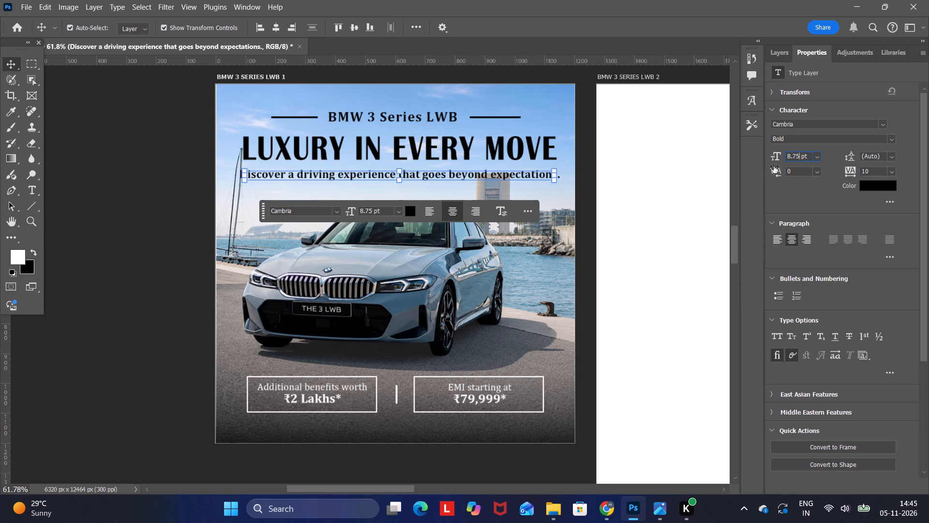
click(589, 178)
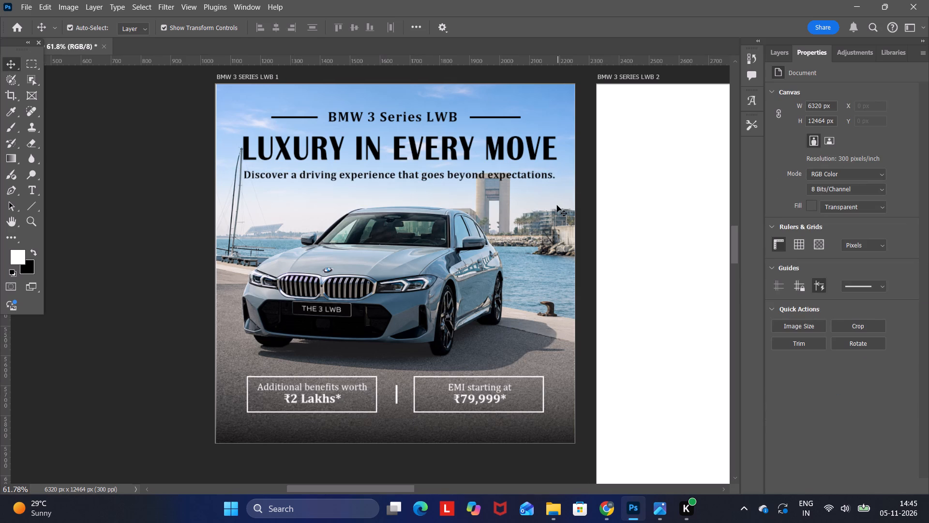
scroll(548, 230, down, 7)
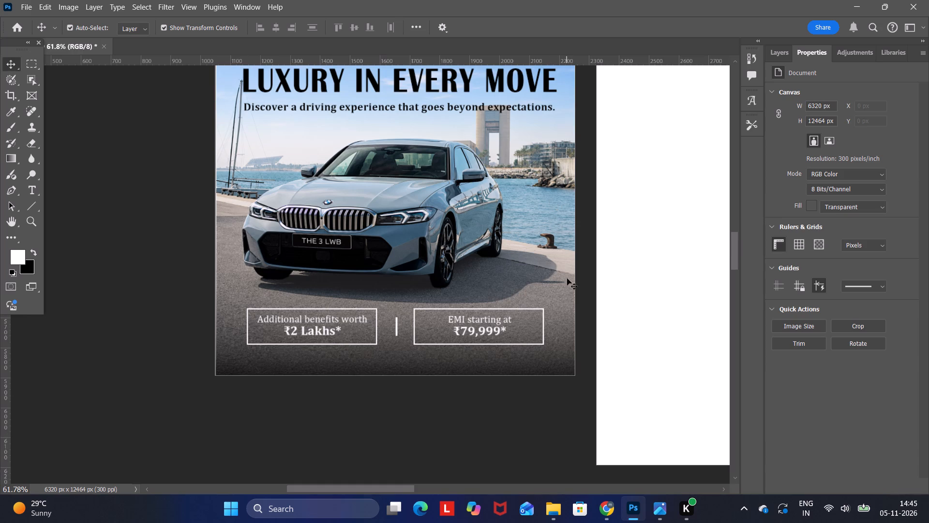
In Chrome, find the BMW 3 Series Long Wheelbase offer on the BMW Special Offers page and copy its benefits amount, ₹1.5 lakh*.
scroll(516, 327, up, 2)
scroll(474, 351, up, 3)
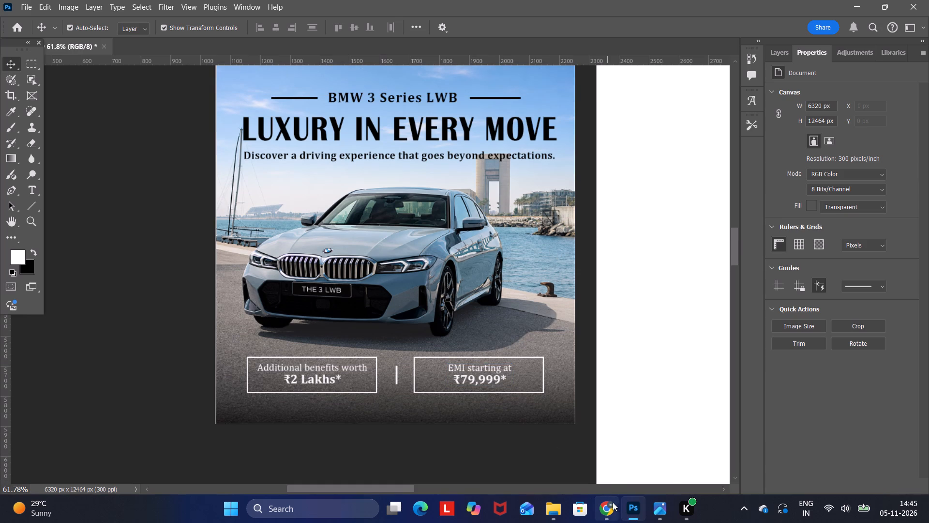
click(609, 512)
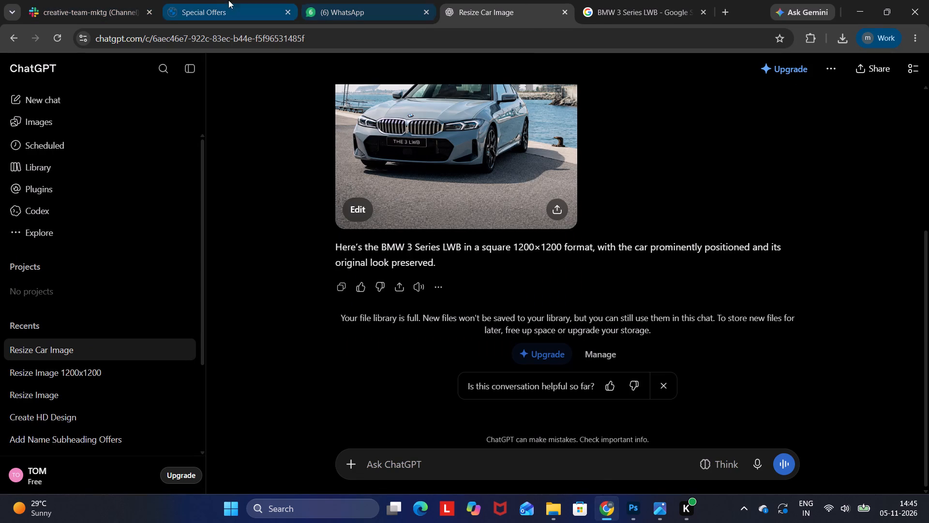
click(218, 0)
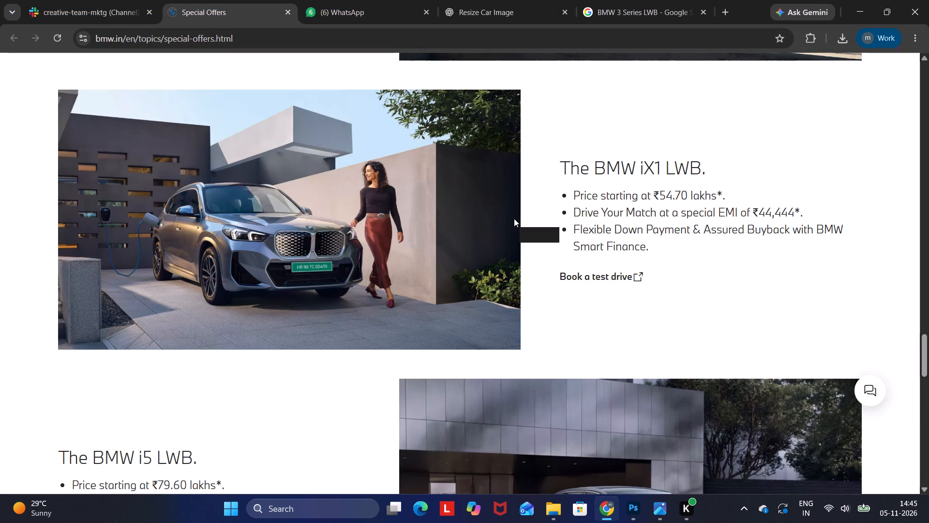
scroll(537, 202, down, 9)
scroll(535, 212, up, 4)
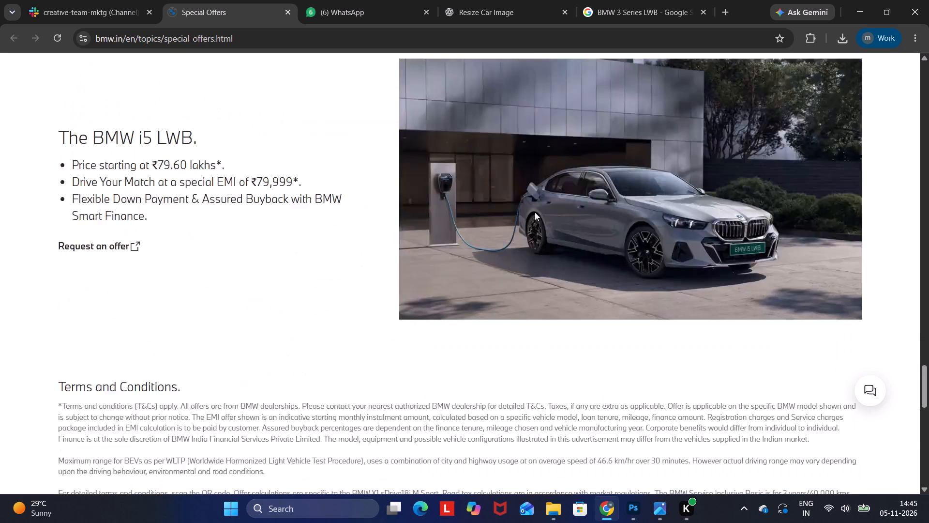
scroll(535, 212, up, 20)
scroll(533, 215, up, 5)
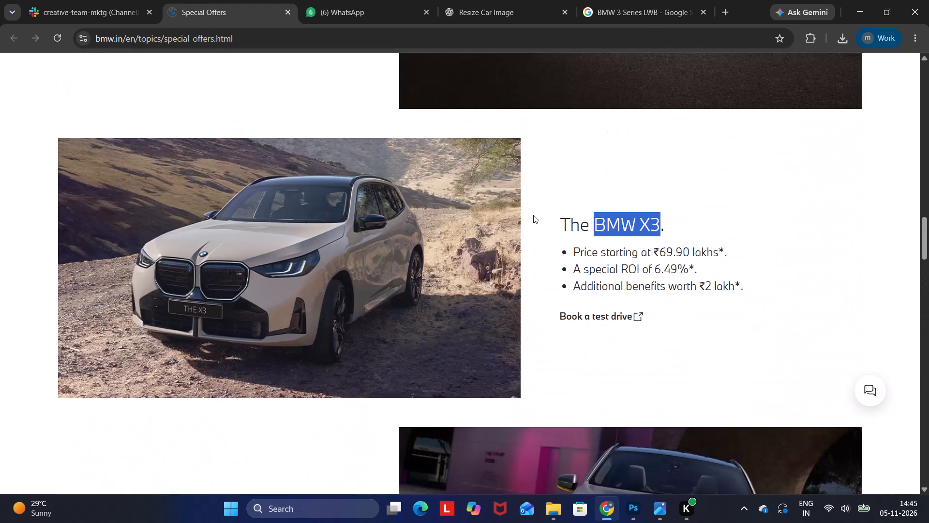
scroll(533, 215, up, 16)
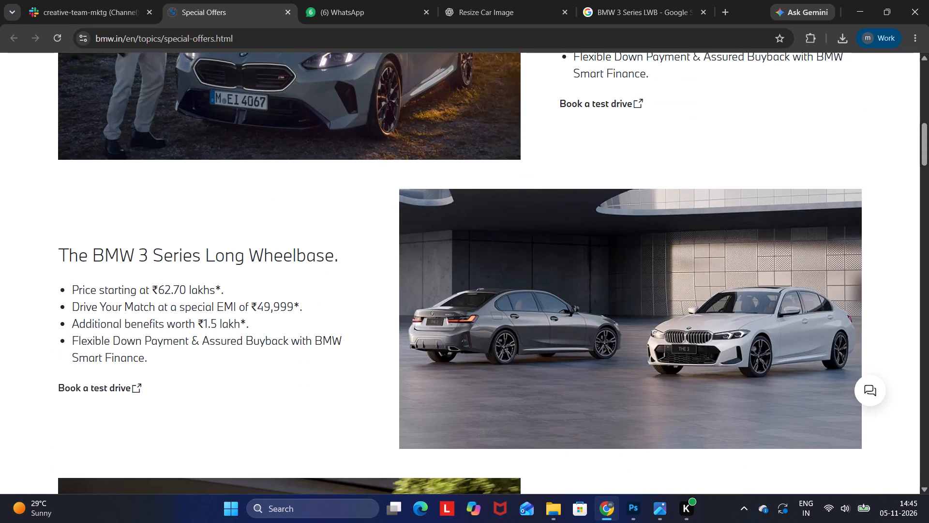
drag(198, 330, 238, 333)
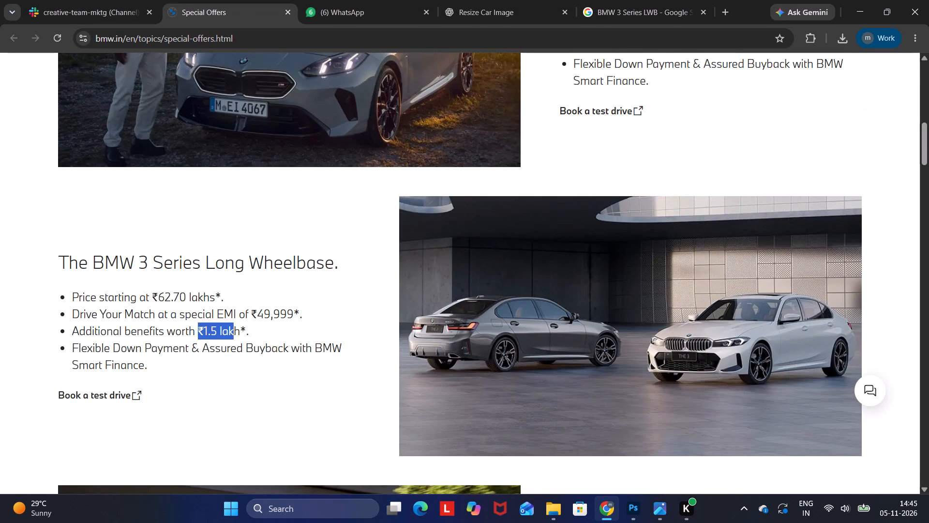
drag(238, 333, 245, 336)
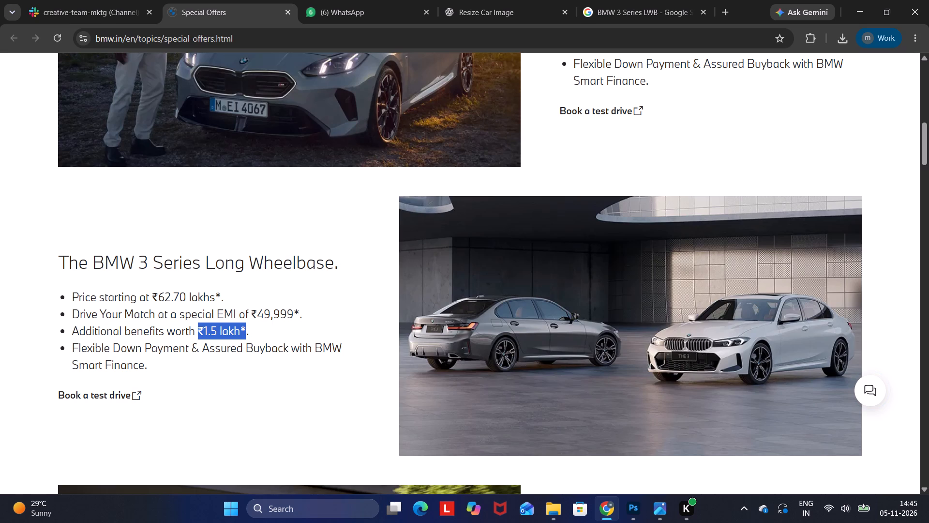
key(ctrl+c)
Back in Photoshop, replace the amount in the "Additional benefits worth" box with ₹1.5 Lakh*, capitalising the L.
click(628, 511)
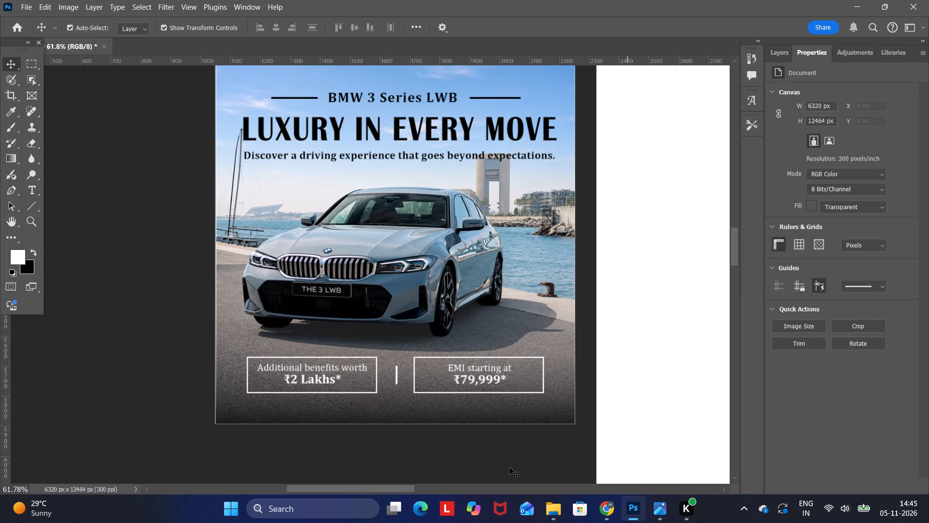
double_click(304, 375)
click(302, 378)
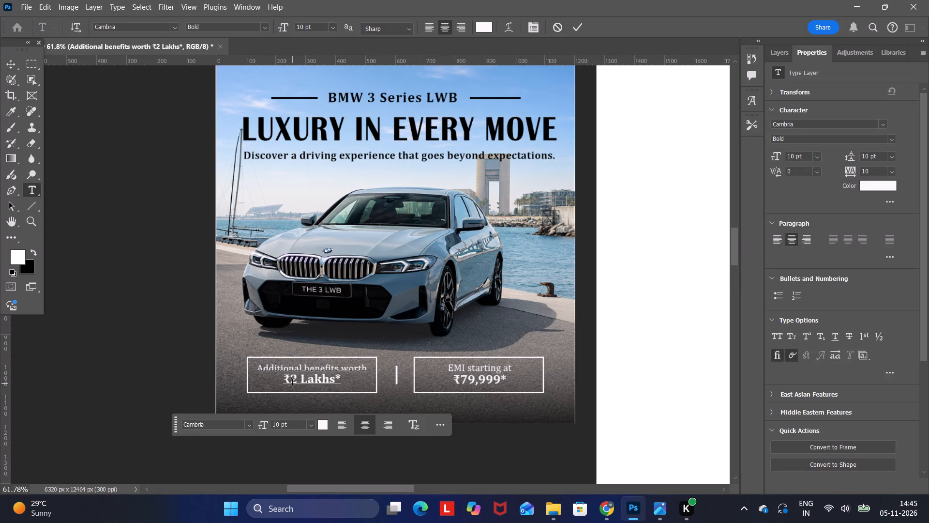
drag(283, 383, 339, 382)
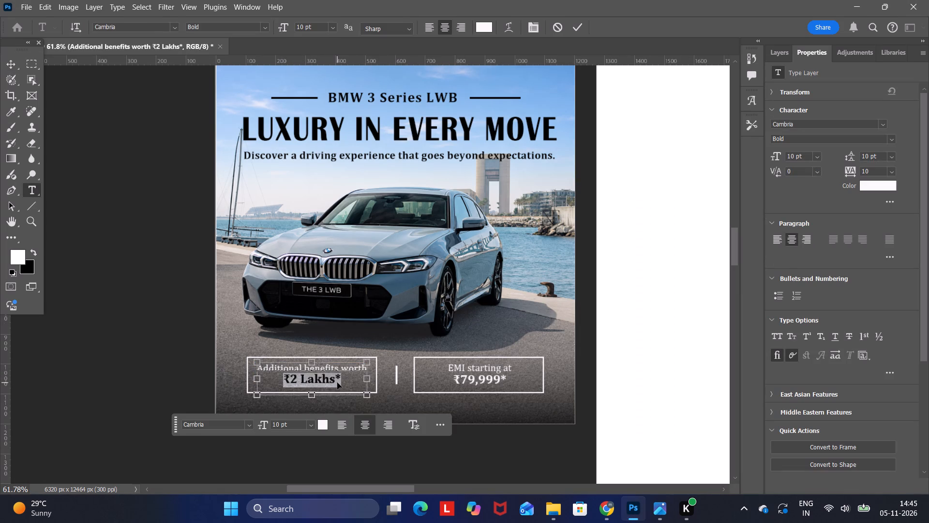
key(ctrl+v)
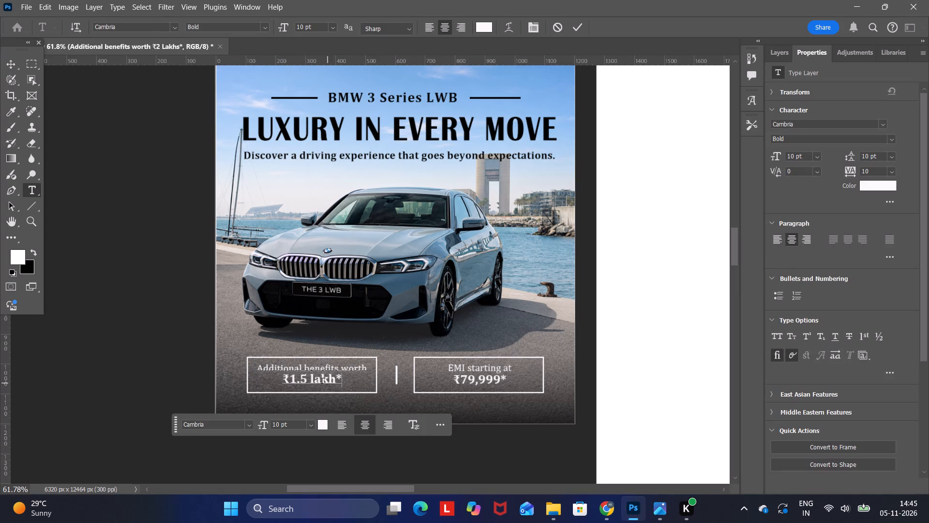
click(316, 380)
key(BackSpace)
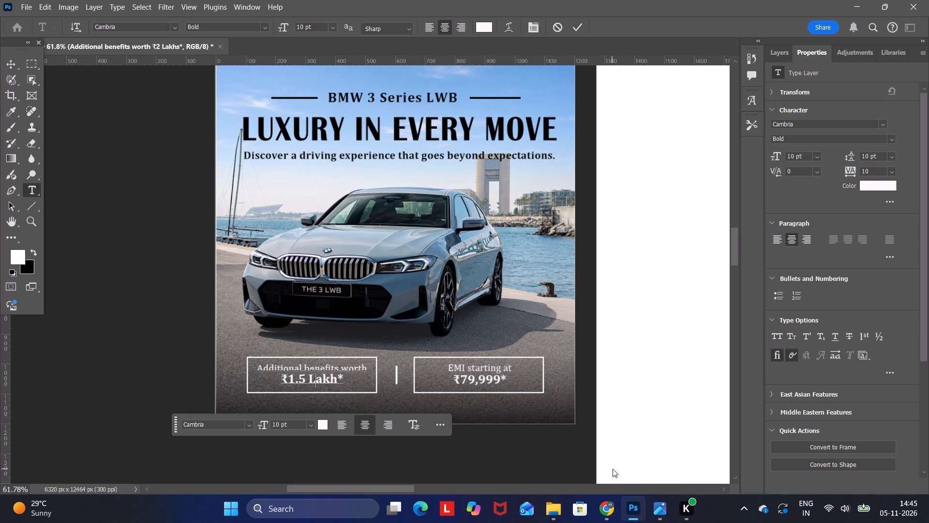
Copy the 3 Series Long Wheelbase EMI from the BMW offers page in Chrome and make the "EMI starting at" amount in Photoshop ₹49,999*.
click(628, 512)
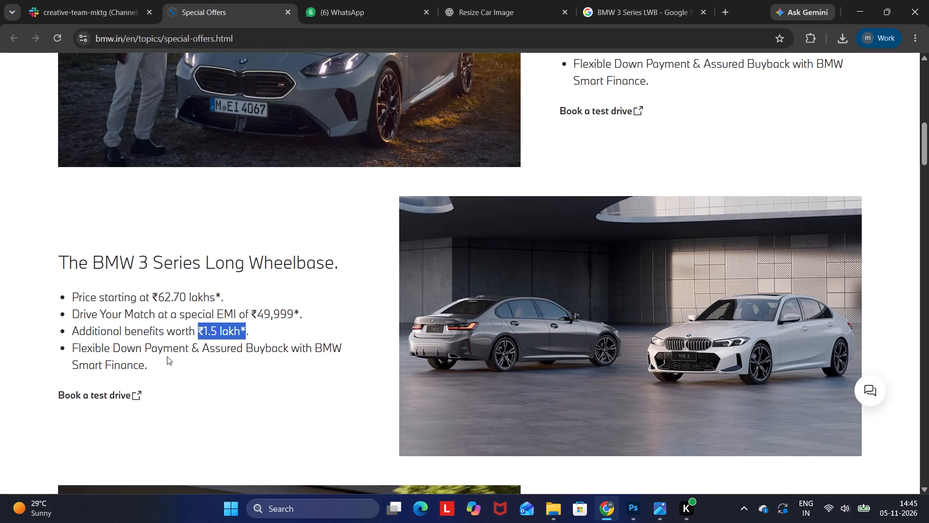
click(165, 359)
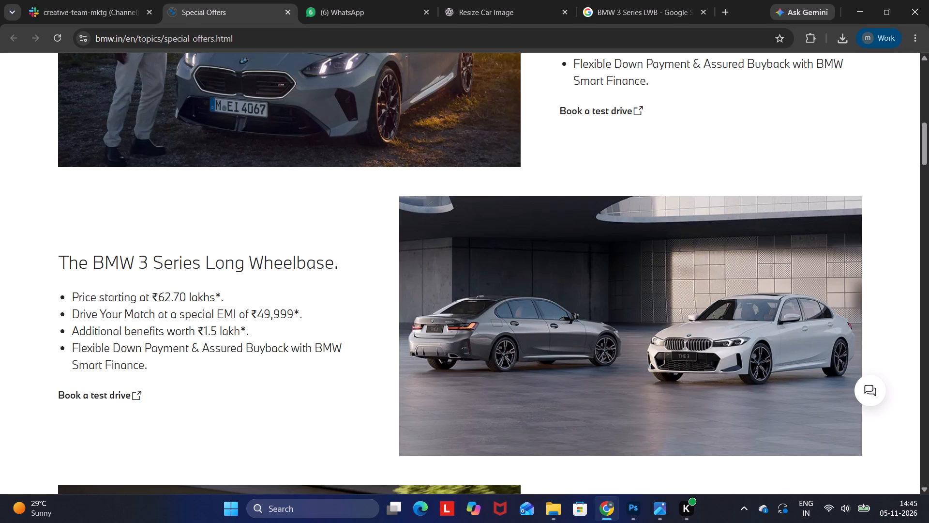
drag(251, 314, 298, 316)
key(ctrl+c)
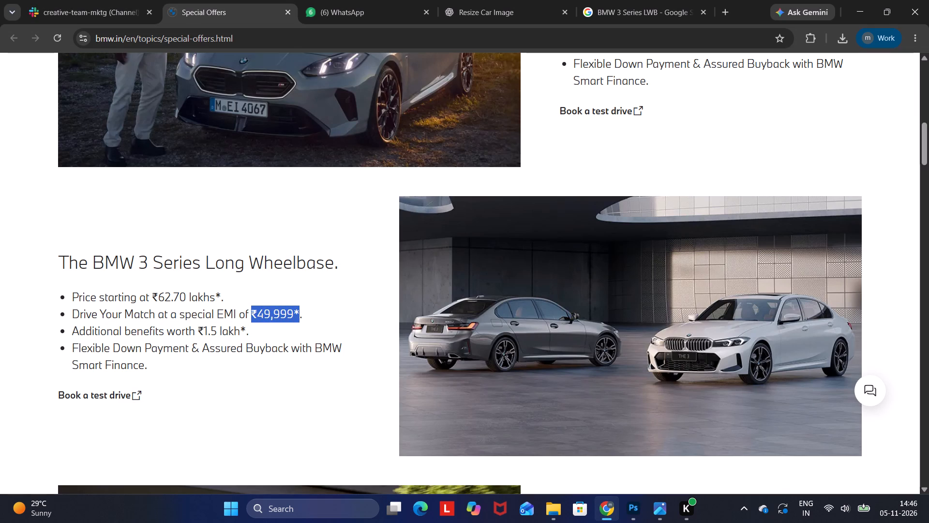
click(635, 512)
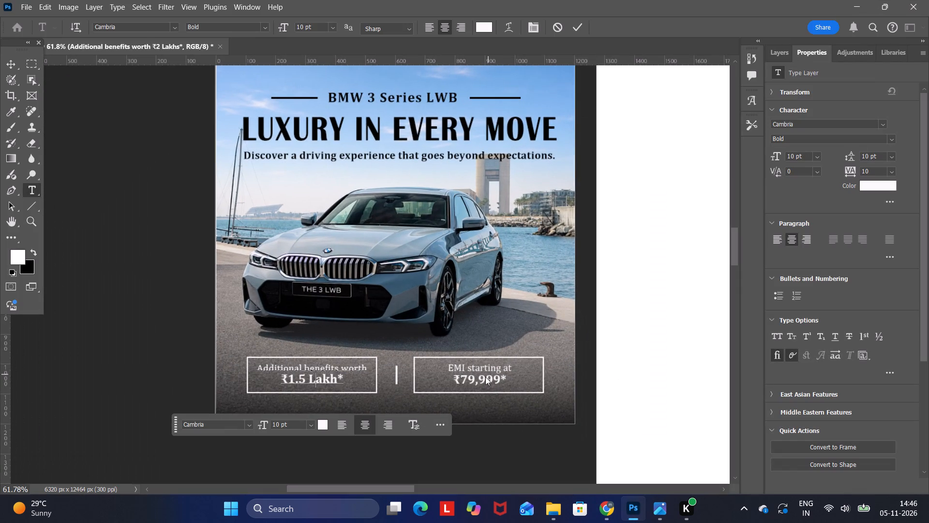
double_click(485, 377)
double_click(470, 383)
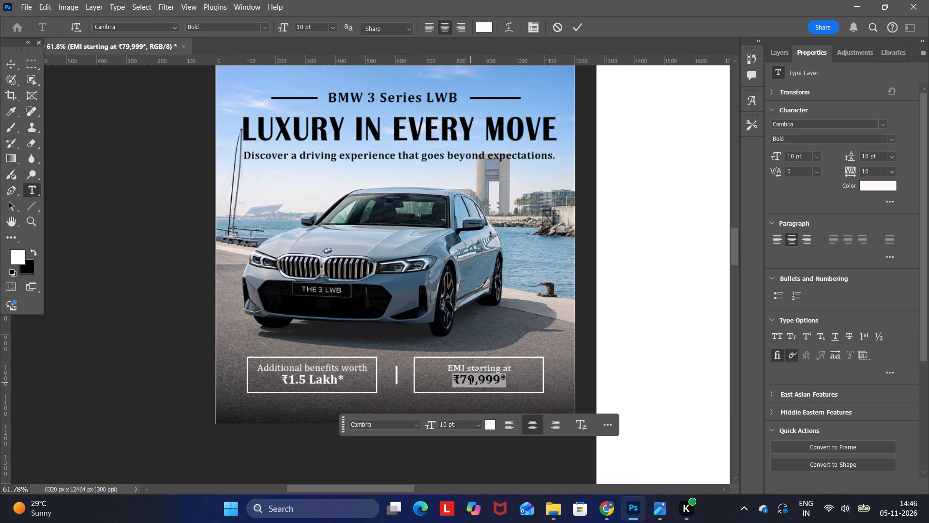
key(ctrl+v)
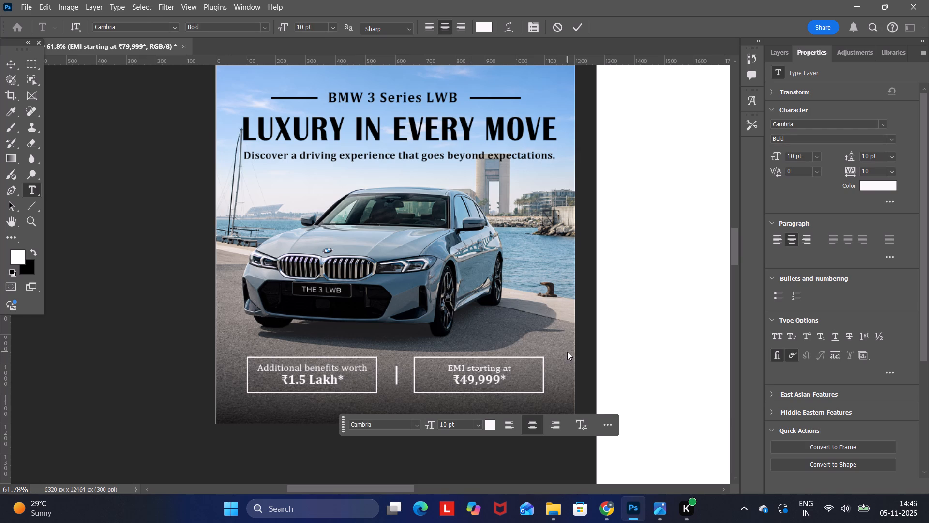
click(577, 350)
click(577, 350)
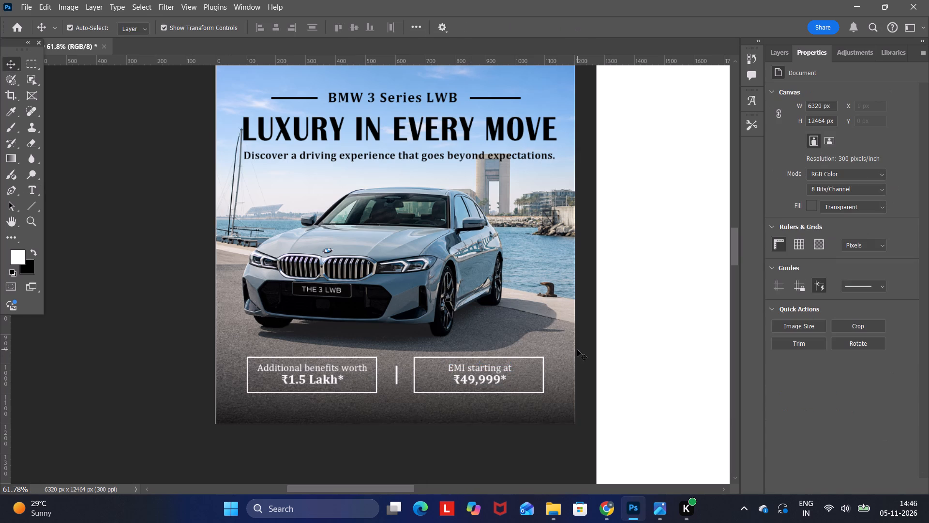
Copy the "T&C APPLY*" text from the finished artboard above and paste it into the BMW 3 SERIES LWB 1 artboard.
scroll(360, 454, up, 20)
scroll(360, 454, up, 6)
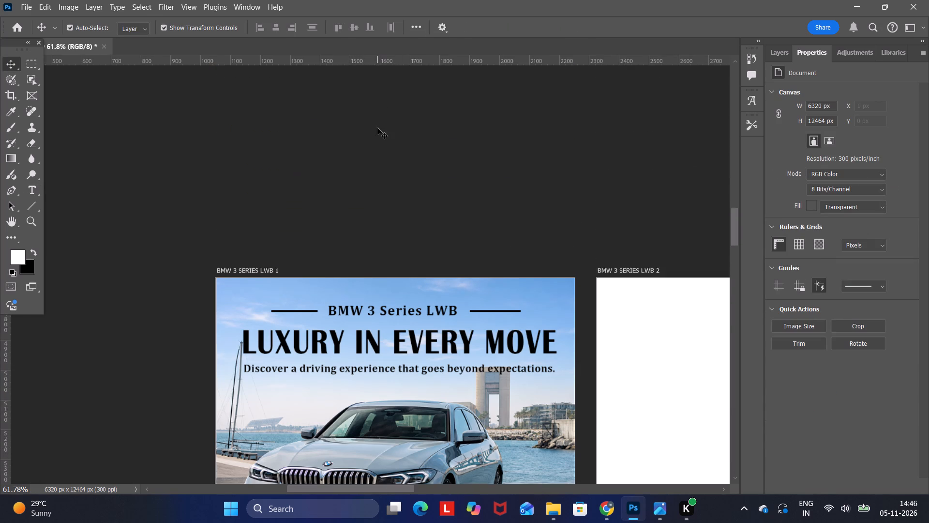
scroll(377, 128, up, 12)
click(548, 71)
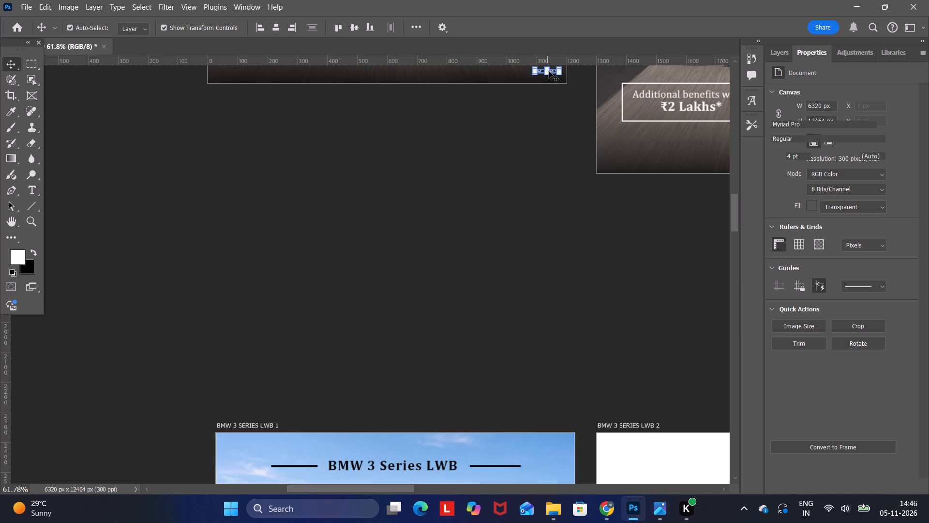
key(ctrl+c)
scroll(479, 230, down, 20)
scroll(479, 230, down, 7)
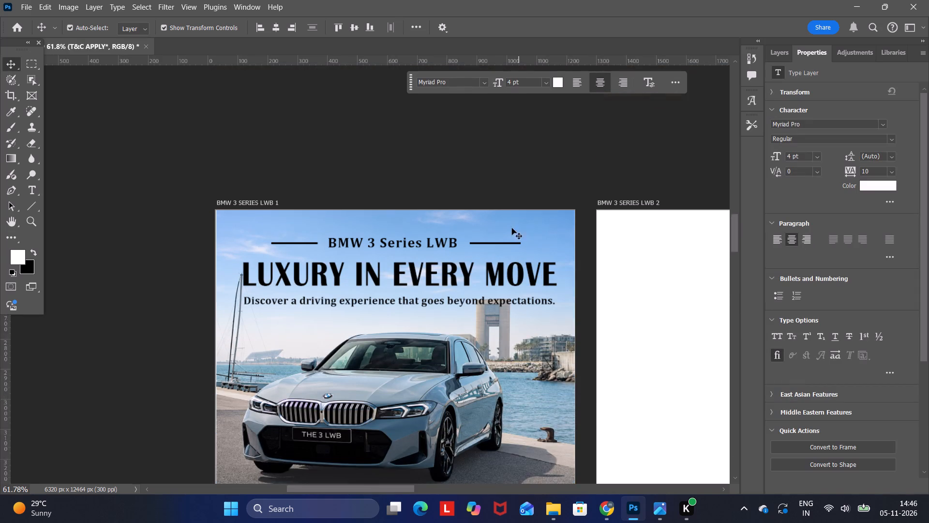
scroll(512, 228, down, 15)
click(541, 231)
key(ctrl+v)
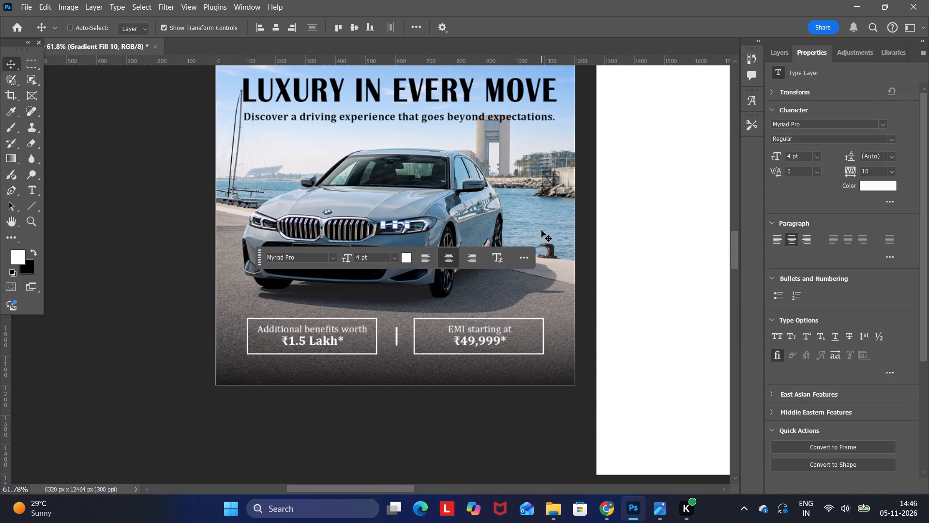
Move the pasted "T&C APPLY*" text straight down into the dark gradient below the offer boxes.
key(Down)
key(Down)
key(Down)
key(Down)
key(Down)
key(Down)
key(Down)
key(Down)
key(Down)
key(Down)
key(Down)
key(Down)
key(Down)
key(Down)
key(Down)
key(Down)
key(Down)
key(Down)
key(Down)
key(Down)
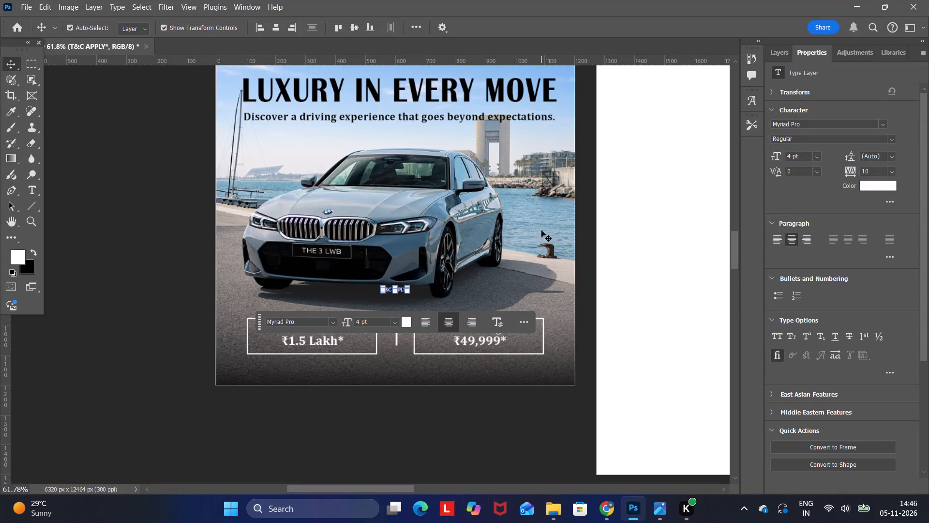
key(shift+Down)
key(shift+Down)
key(shift+Down)
key(shift+Down)
key(shift+Down)
key(shift+Down)
key(shift+Down)
key(shift+Down)
key(shift+Down)
key(shift+Down)
key(shift+Down)
key(shift+Down)
key(shift+Down)
key(shift+Down)
key(shift+Down)
key(shift+Down)
key(shift+Down)
key(shift+Down)
key(shift+Down)
key(shift+Down)
key(shift+Down)
key(shift+Down)
key(shift+Down)
key(shift+Down)
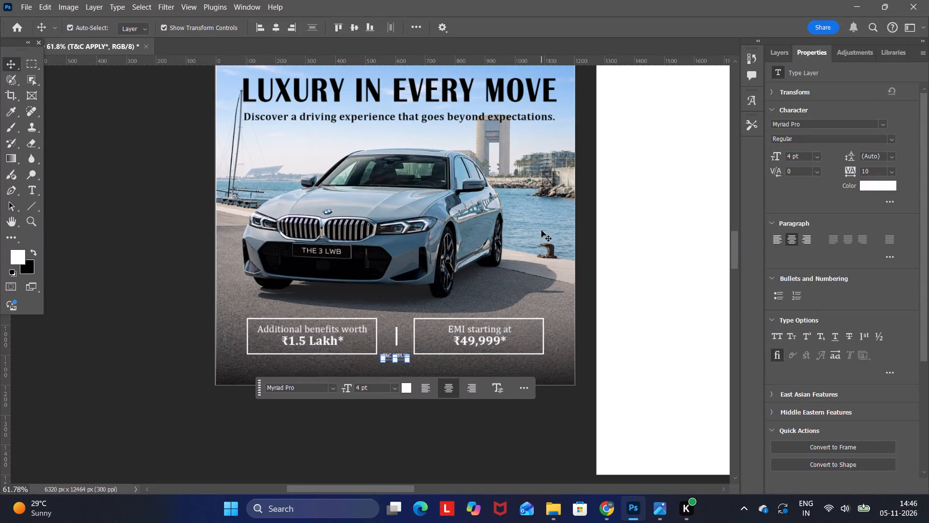
key(Down)
key(shift+Down)
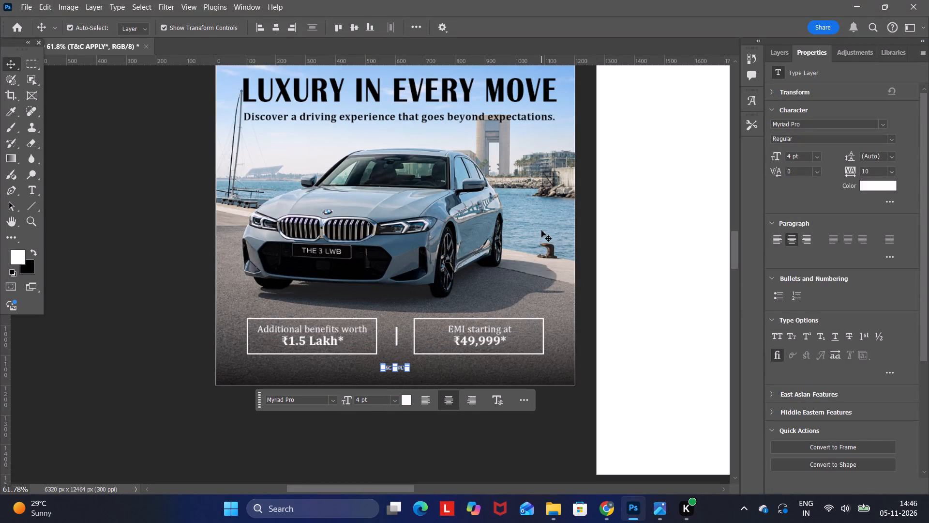
Shift the "T&C APPLY*" text across to the artboard's bottom-right corner, just inside the edge, and nudge it down slightly.
key(Right)
key(Right)
key(Right)
key(Right)
key(Right)
key(Right)
key(Right)
key(Right)
key(Right)
key(Right)
key(Right)
key(Right)
key(Right)
key(Right)
key(Right)
key(Right)
key(Right)
key(Right)
key(Right)
key(Right)
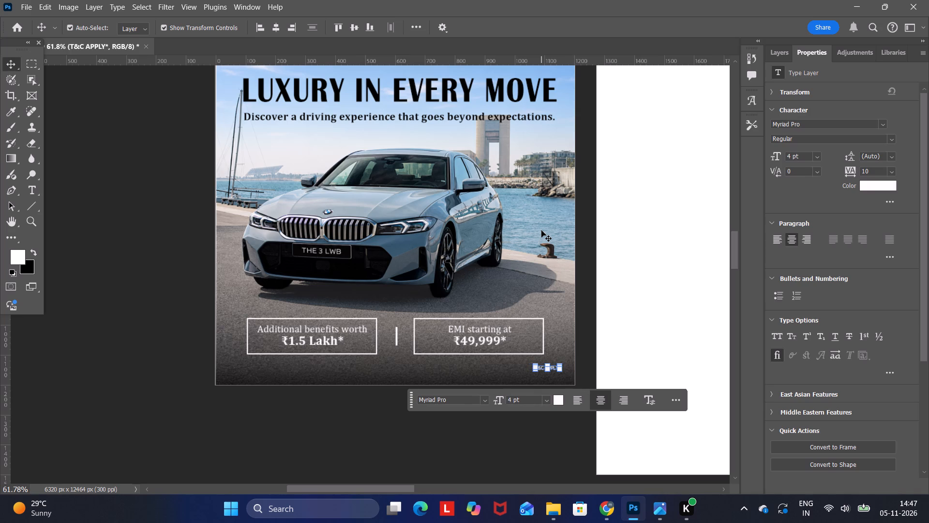
key(Right)
key(Right)
key(Right)
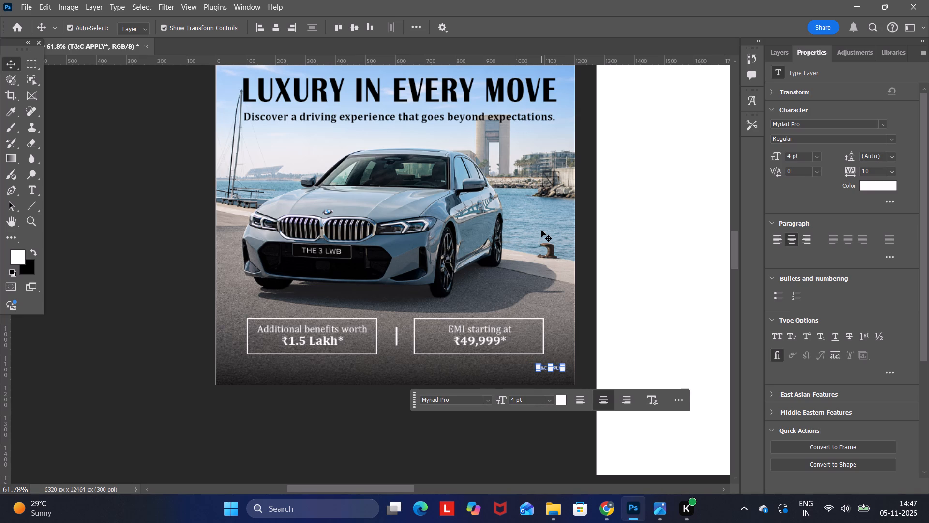
key(Right)
key(Right)
key(Right)
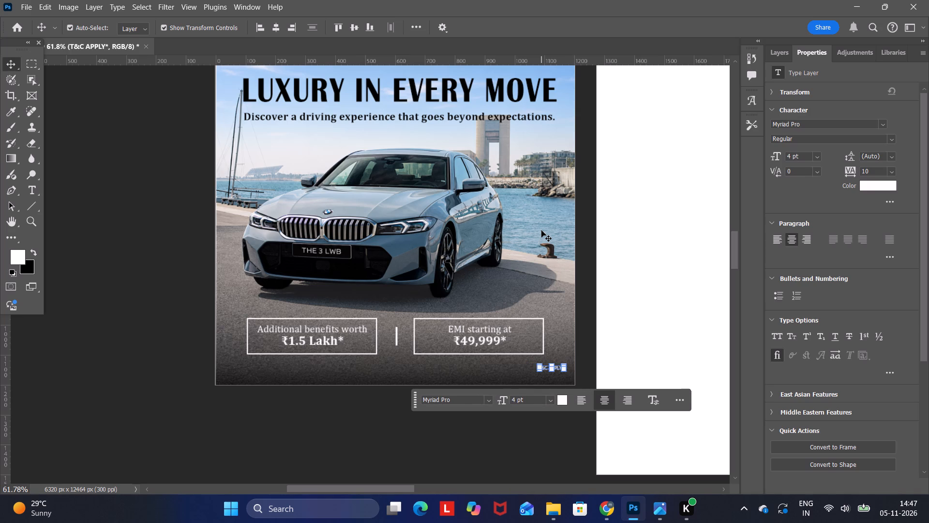
key(Down)
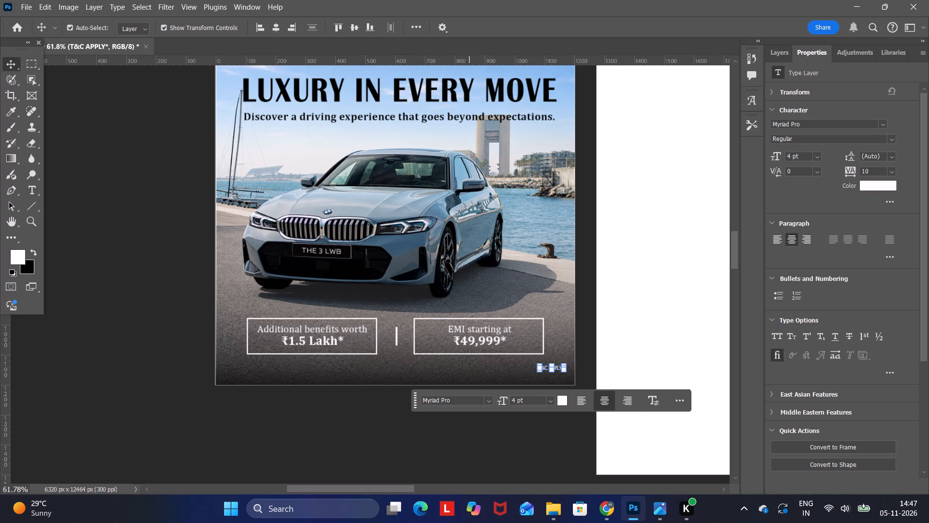
click(161, 251)
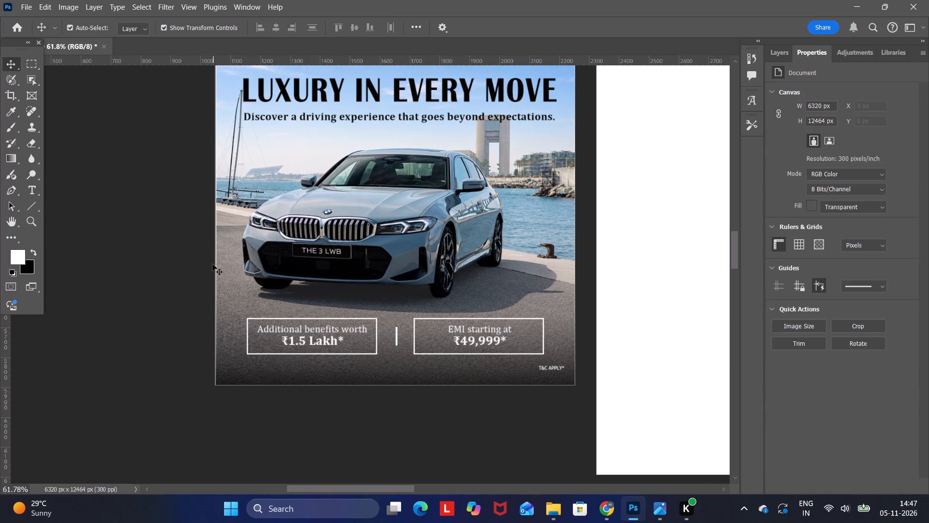
Set the font size of the "T&C APPLY*" text to 3.5 pt.
click(550, 367)
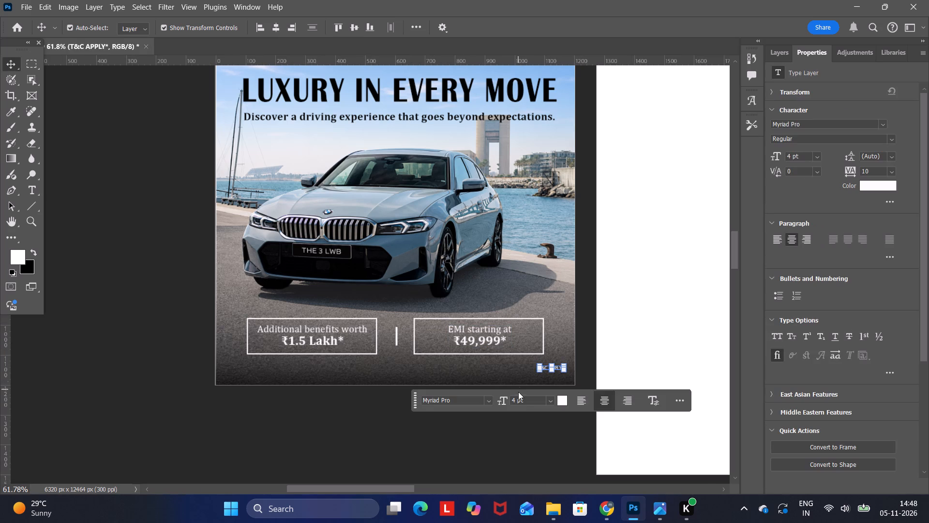
drag(514, 403, 501, 404)
text(3.5)
key(Return)
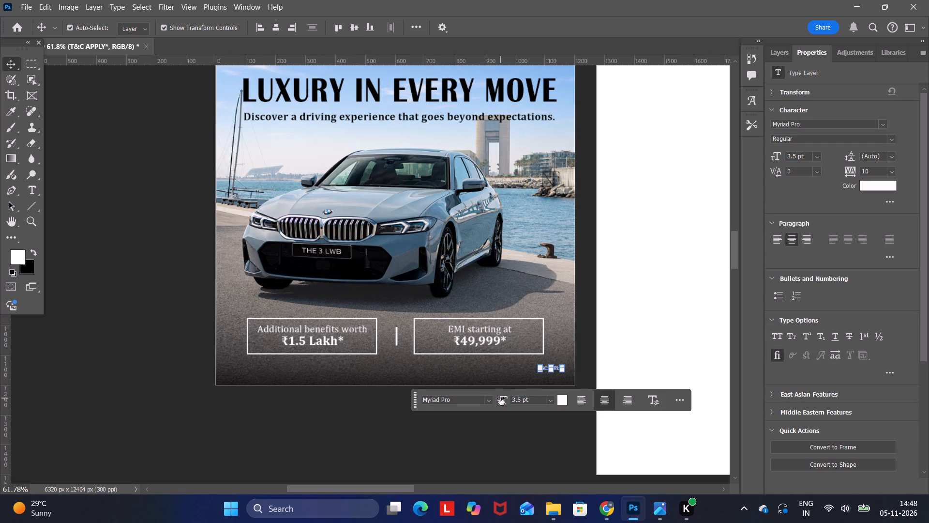
Nudge the "T&C APPLY*" text slightly to the right in the BMW 3 SERIES LWB 1 artboard.
click(448, 433)
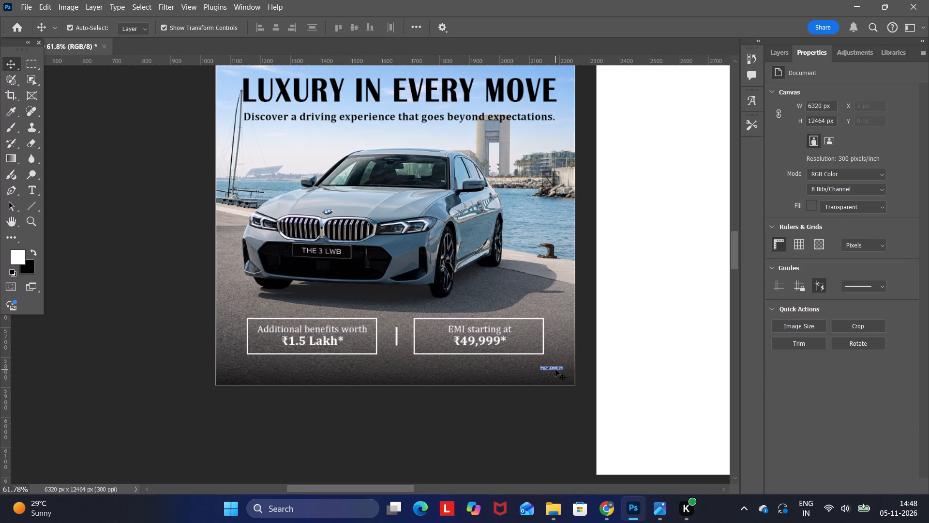
click(555, 369)
key(Right)
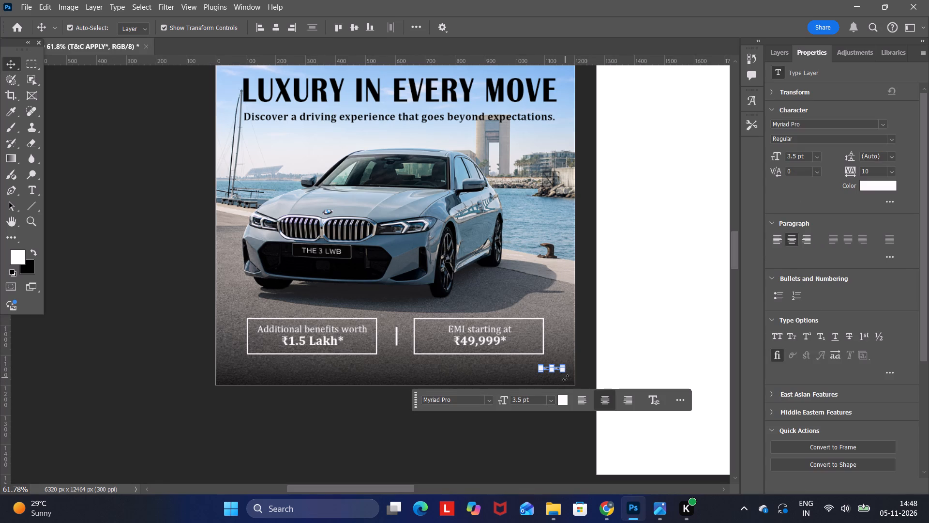
click(174, 367)
scroll(285, 396, up, 5)
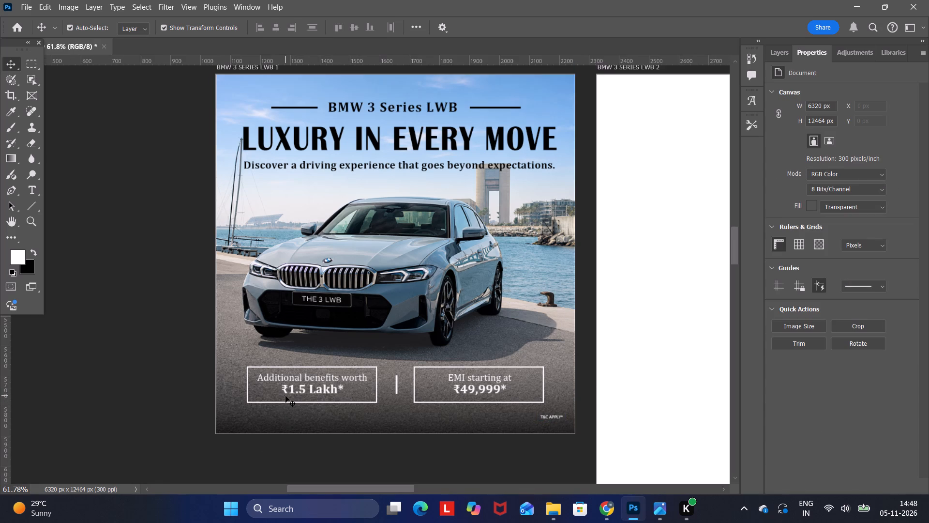
scroll(285, 396, up, 5)
scroll(299, 392, down, 5)
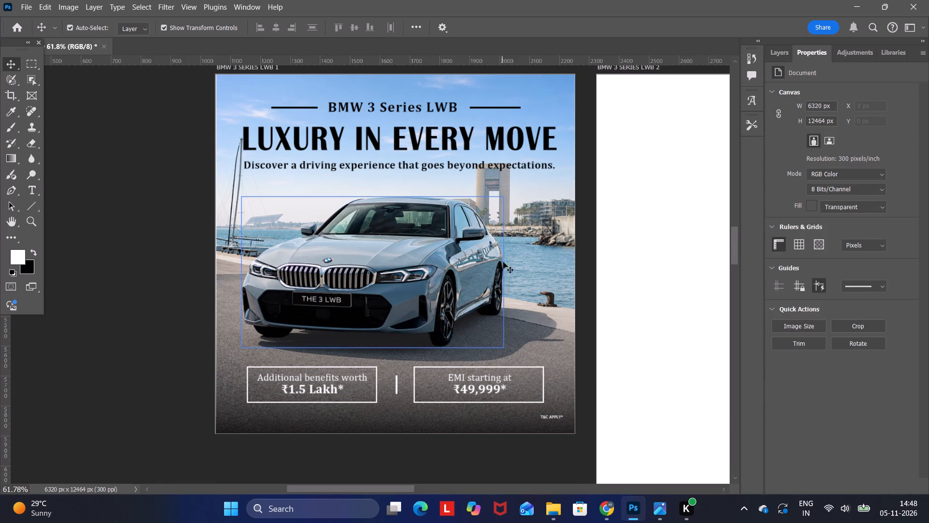
Merge the car cutout layer with the dark gradient layer on the BMW 3 SERIES LWB 1 artboard.
click(542, 252)
click(465, 257)
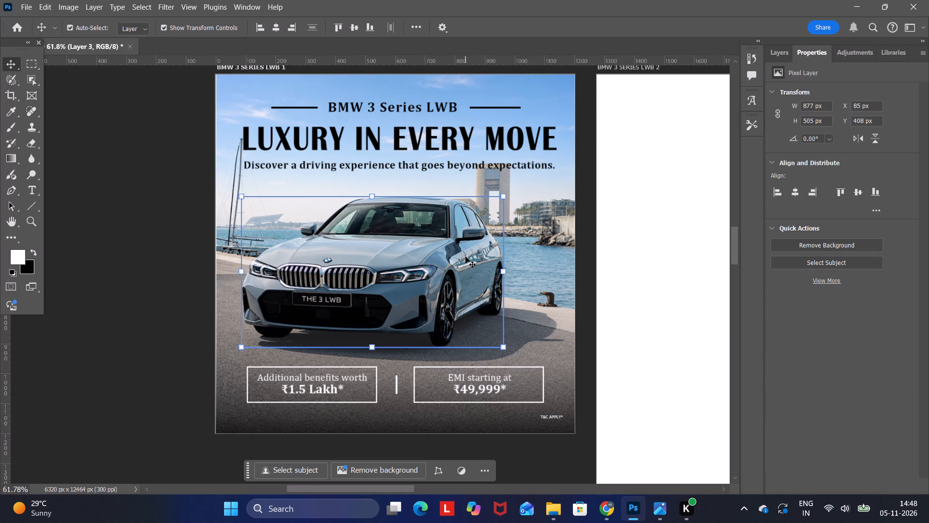
shift+click(532, 255)
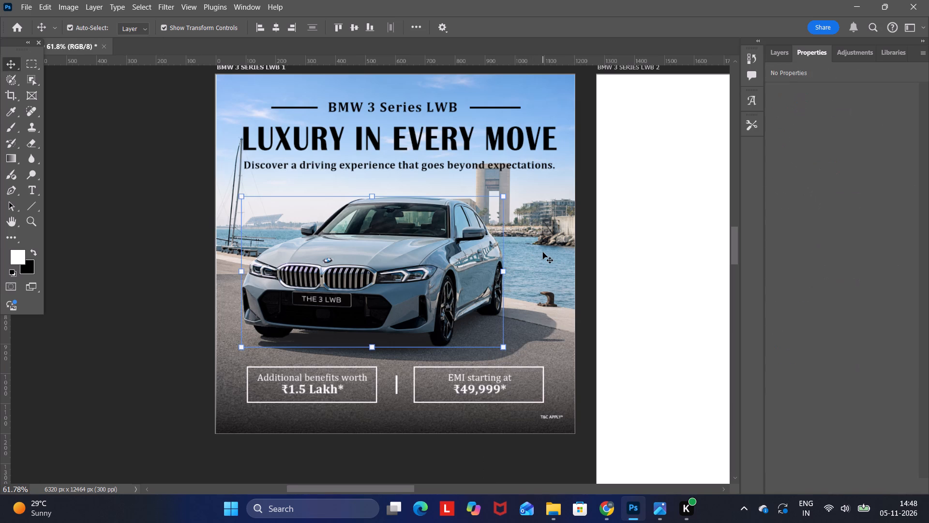
key(ctrl+e)
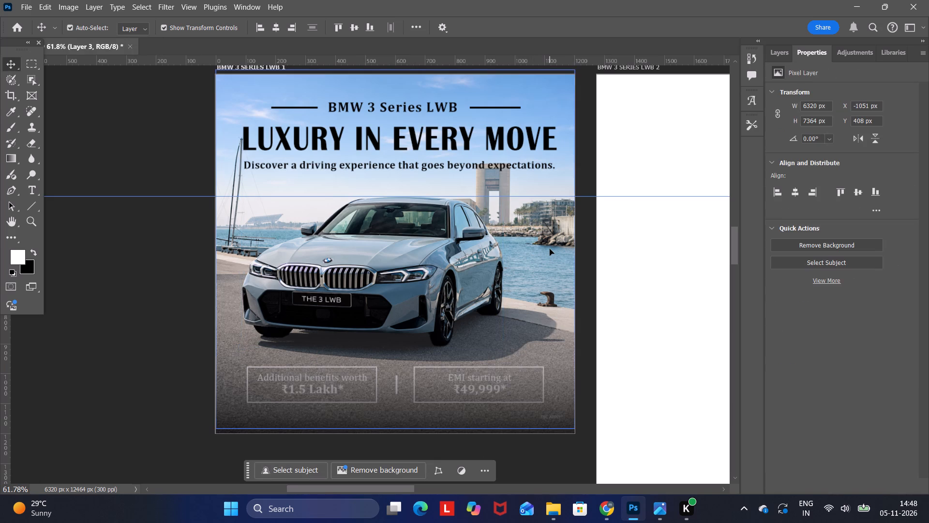
Reorder the merged car layer, Layer 3, so it sits below the "T&C APPLY*" text and directly above Generative Fill 10.
click(774, 57)
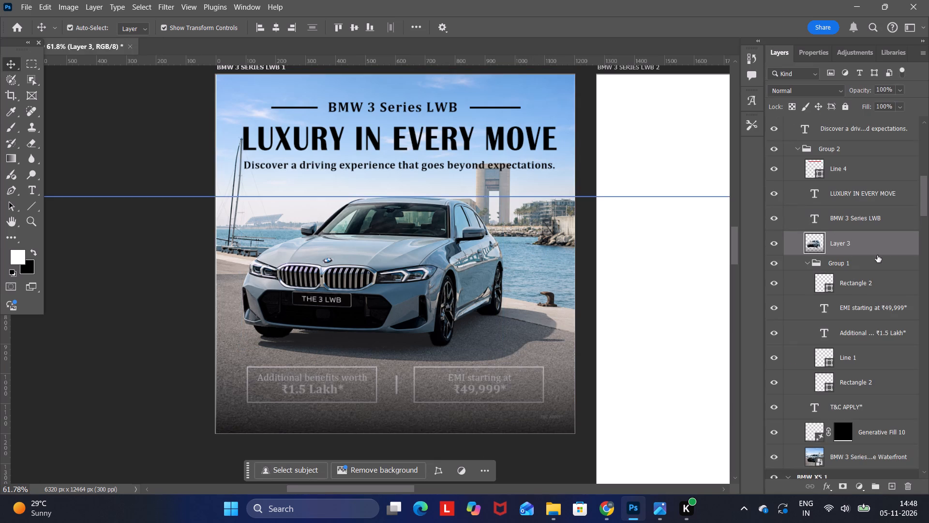
scroll(872, 253, down, 3)
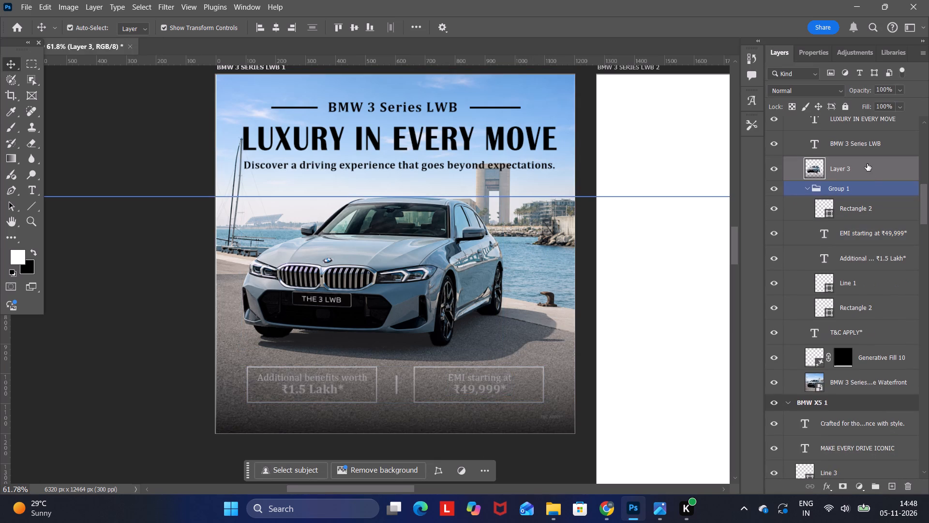
drag(865, 164, 859, 364)
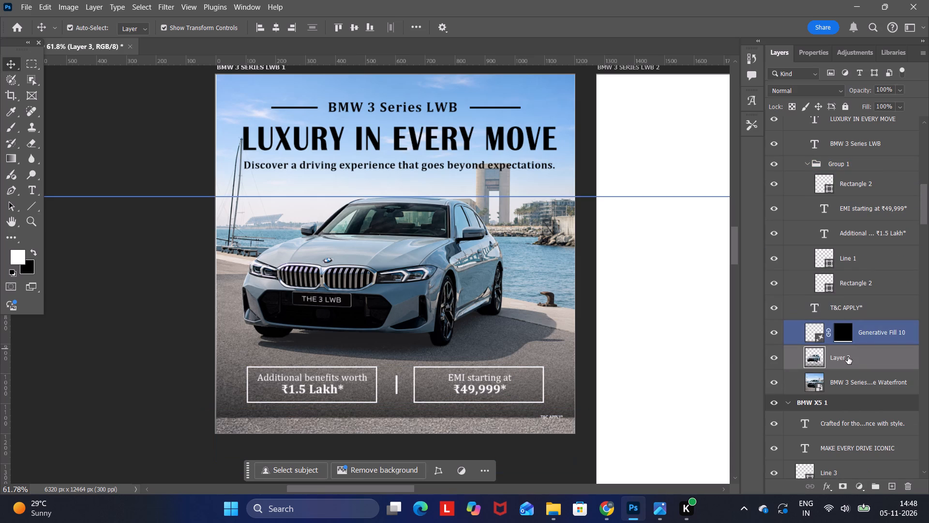
drag(848, 357, 852, 326)
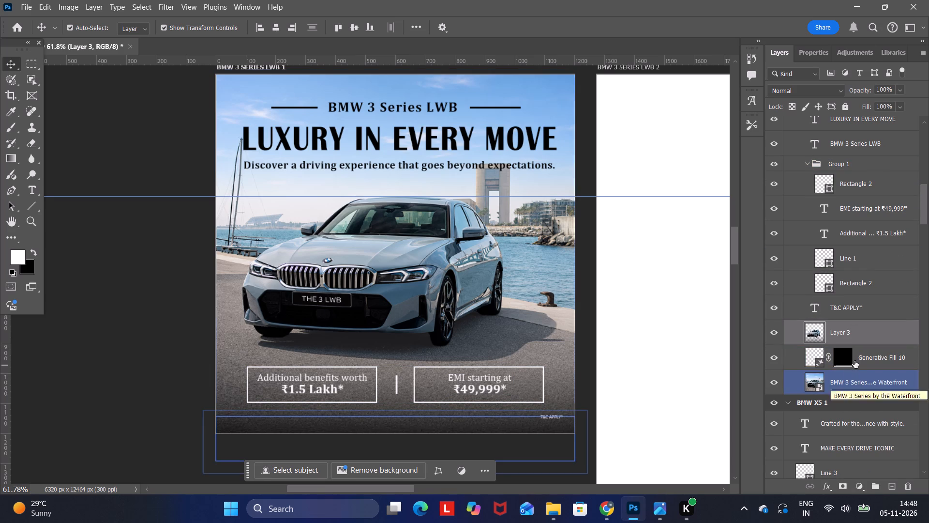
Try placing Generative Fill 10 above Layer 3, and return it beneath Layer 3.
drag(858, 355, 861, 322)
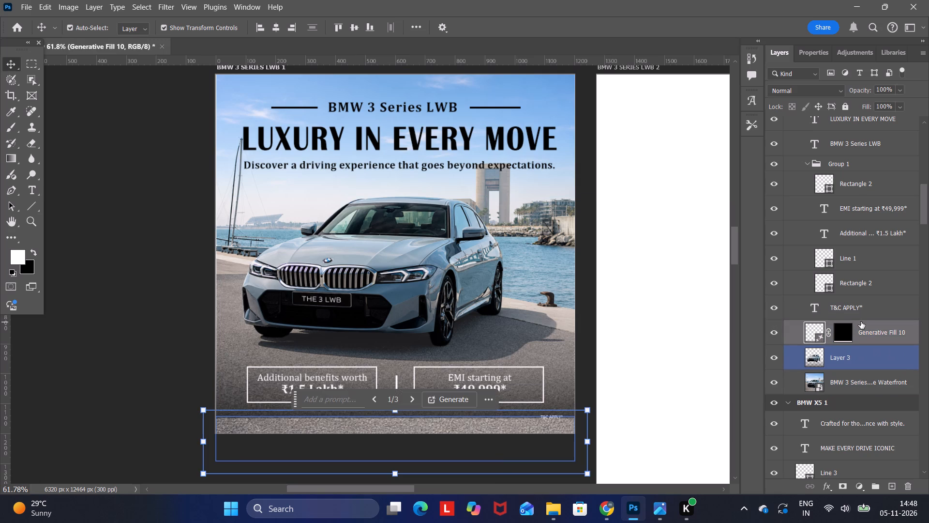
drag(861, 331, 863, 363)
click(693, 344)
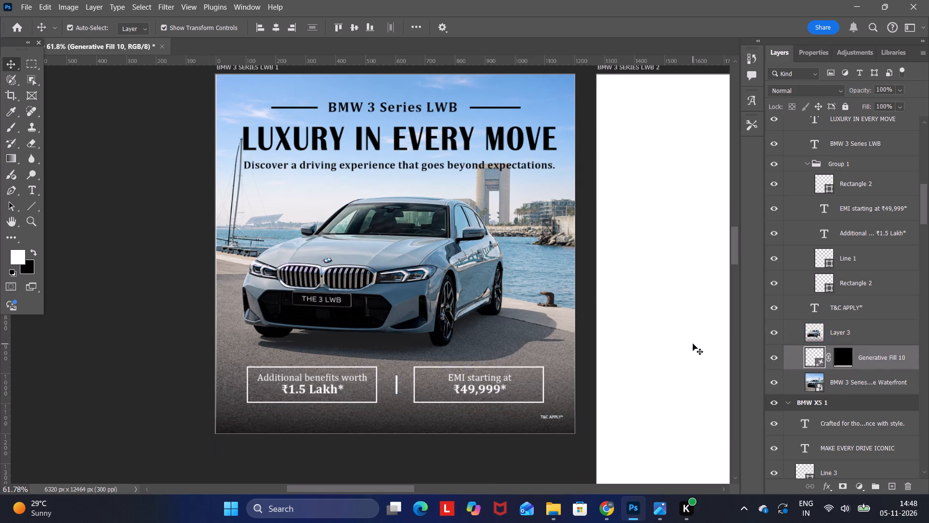
Nudge the waterfront background image slightly upward in the BMW 3 SERIES LWB 1 artboard.
scroll(693, 344, down, 3)
scroll(693, 344, up, 4)
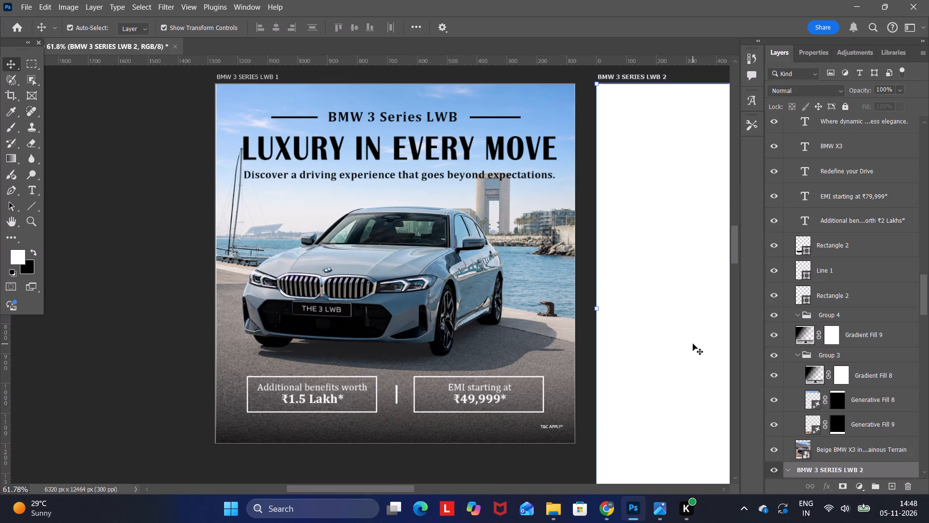
scroll(691, 344, up, 2)
click(564, 317)
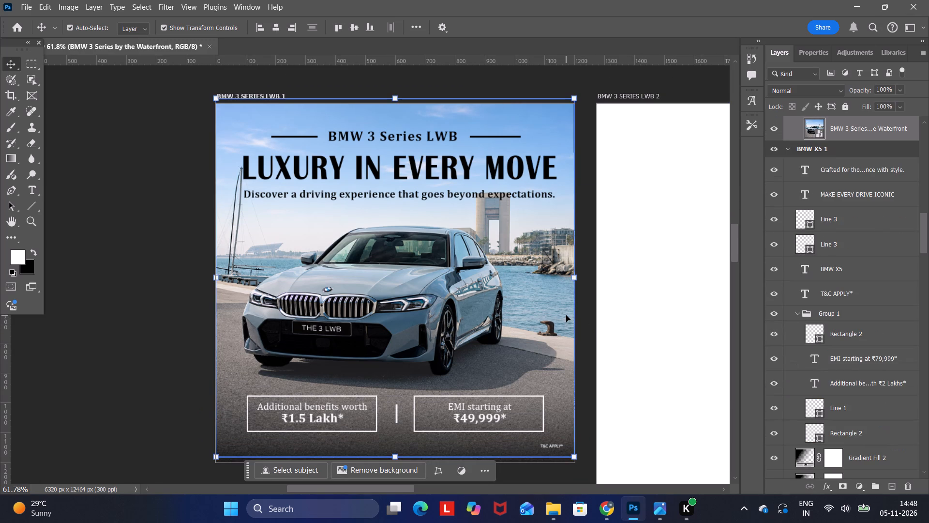
key(Up)
key(Up)
key(Up)
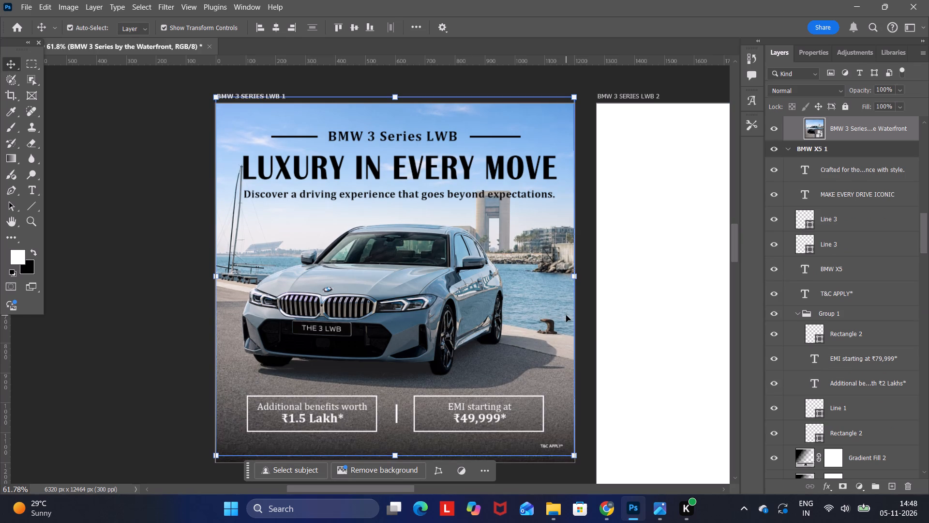
click(90, 238)
scroll(537, 188, down, 4)
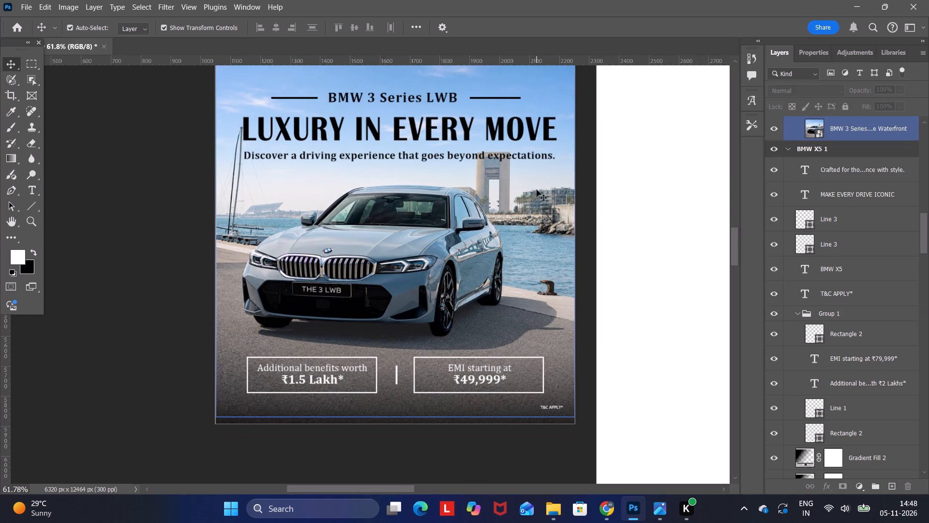
click(171, 323)
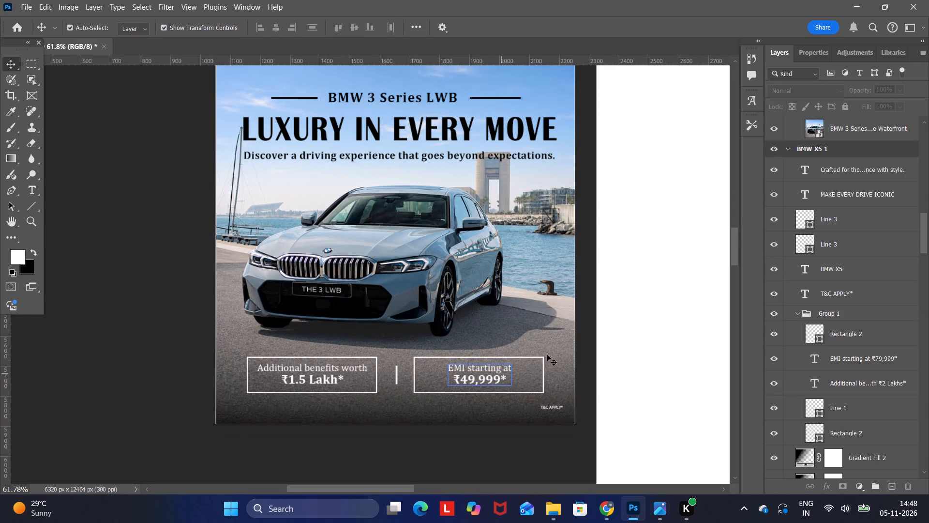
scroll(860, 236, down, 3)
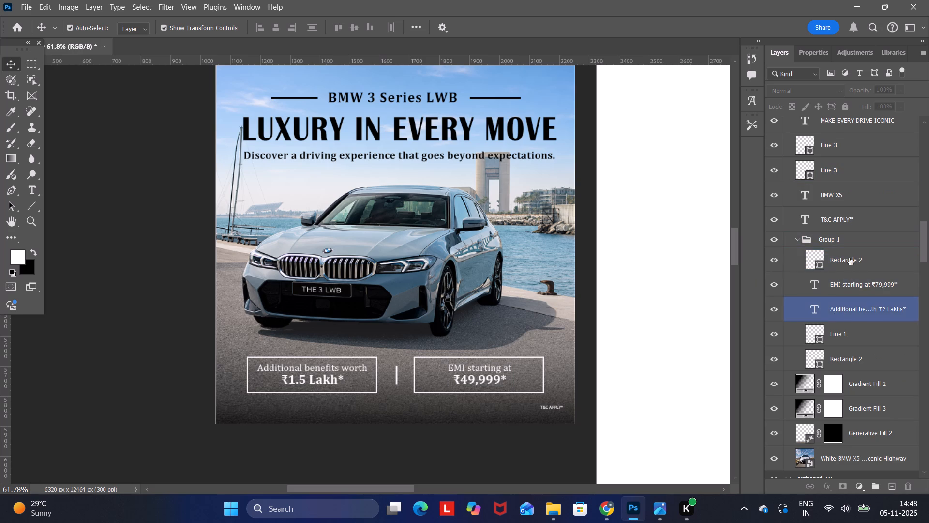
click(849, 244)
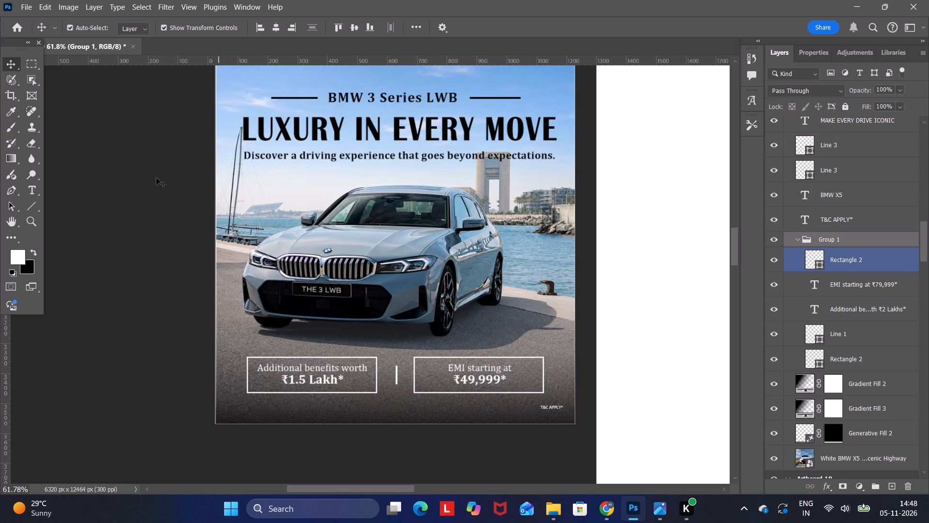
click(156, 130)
Nudge Group 1, holding both offer boxes and the divider in BMW 3 SERIES LWB 1, slightly right and up to centre it.
scroll(375, 290, up, 4)
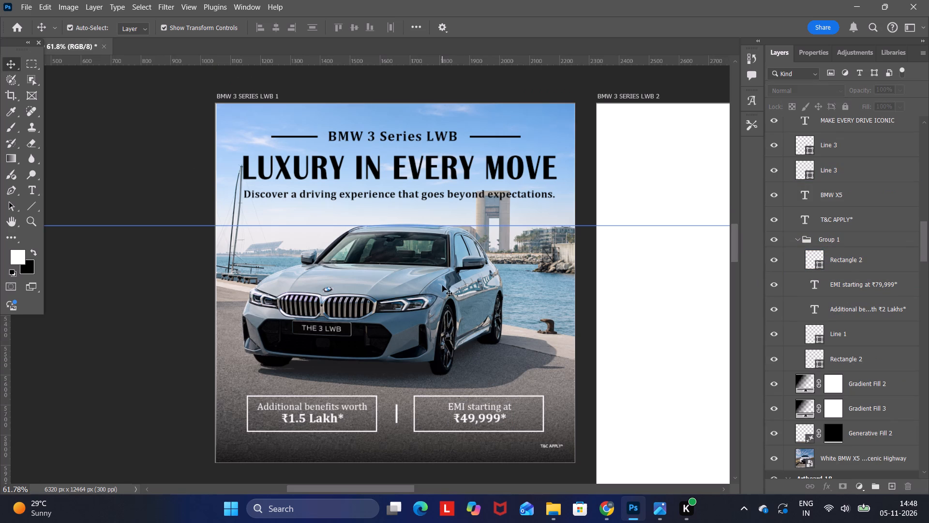
click(265, 94)
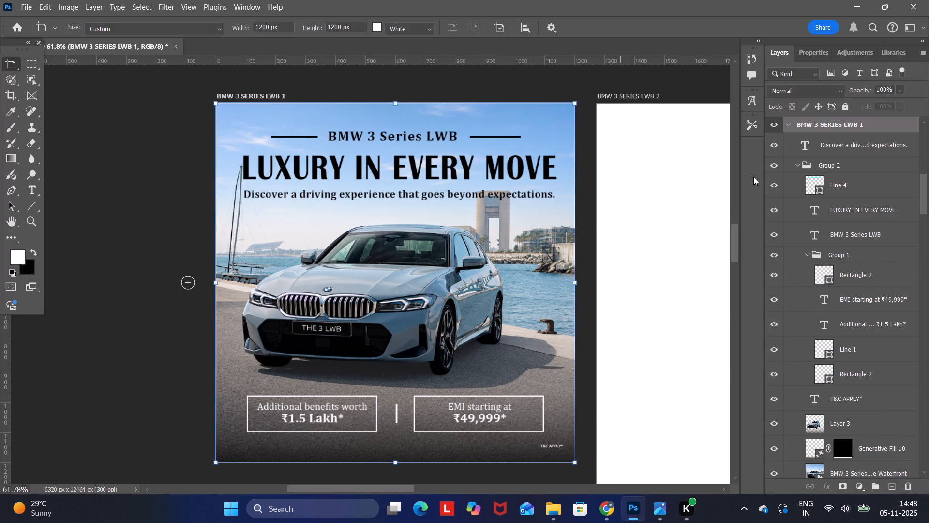
click(859, 257)
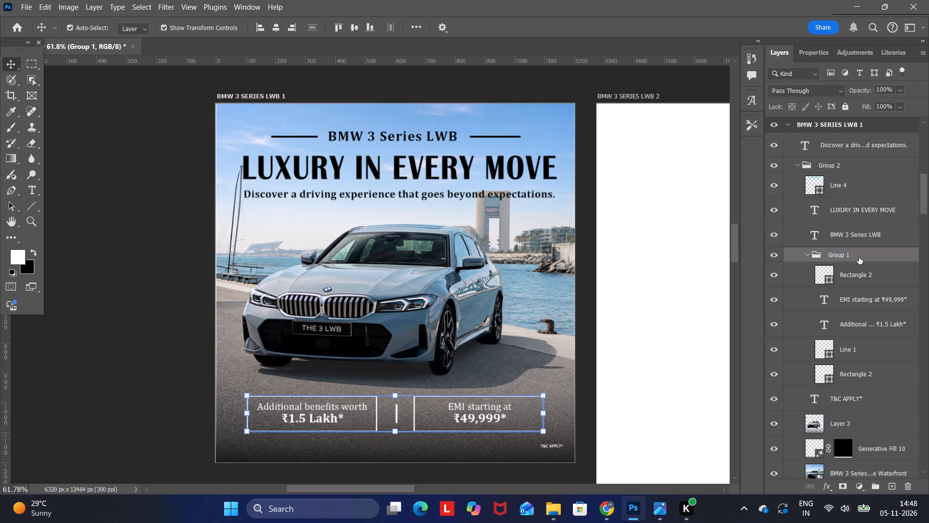
key(Right)
key(Right)
key(Right)
key(Right)
key(Right)
key(Right)
key(Right)
key(Right)
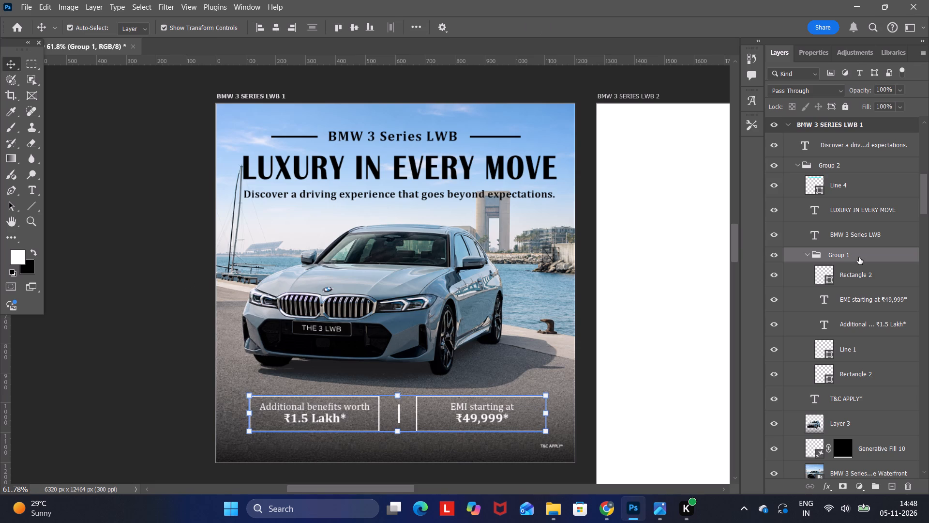
key(Up)
key(Up)
key(Right)
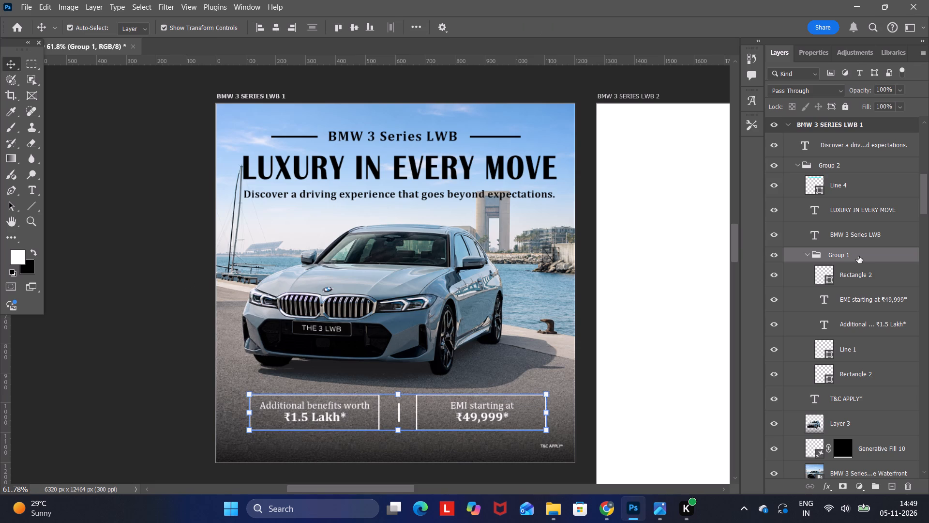
key(Right)
key(Right)
click(161, 304)
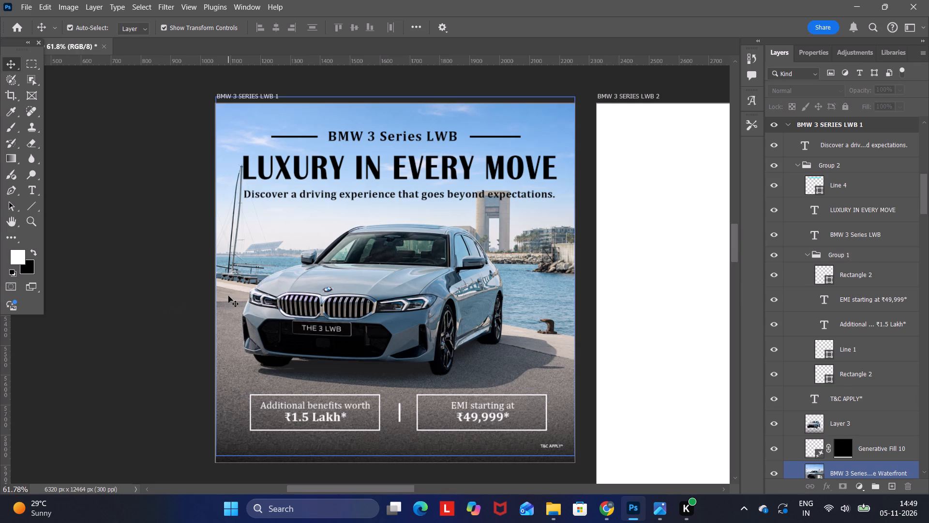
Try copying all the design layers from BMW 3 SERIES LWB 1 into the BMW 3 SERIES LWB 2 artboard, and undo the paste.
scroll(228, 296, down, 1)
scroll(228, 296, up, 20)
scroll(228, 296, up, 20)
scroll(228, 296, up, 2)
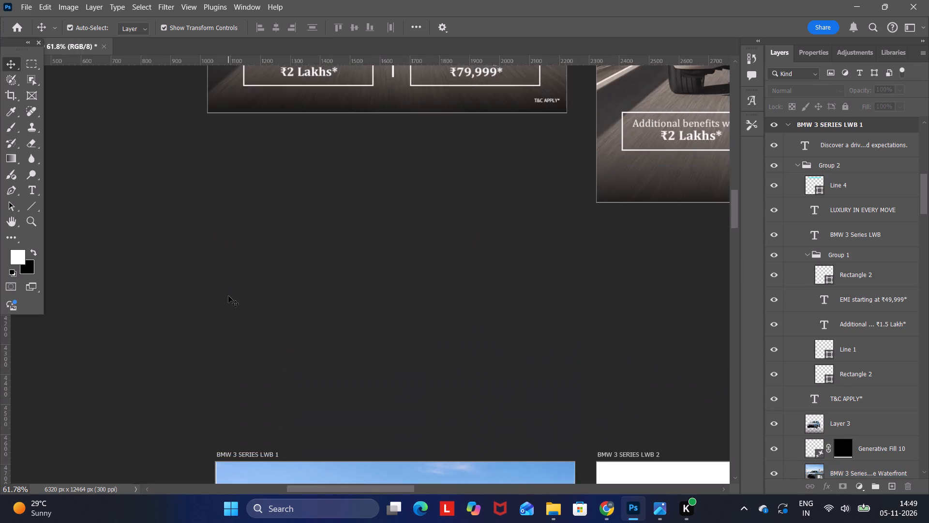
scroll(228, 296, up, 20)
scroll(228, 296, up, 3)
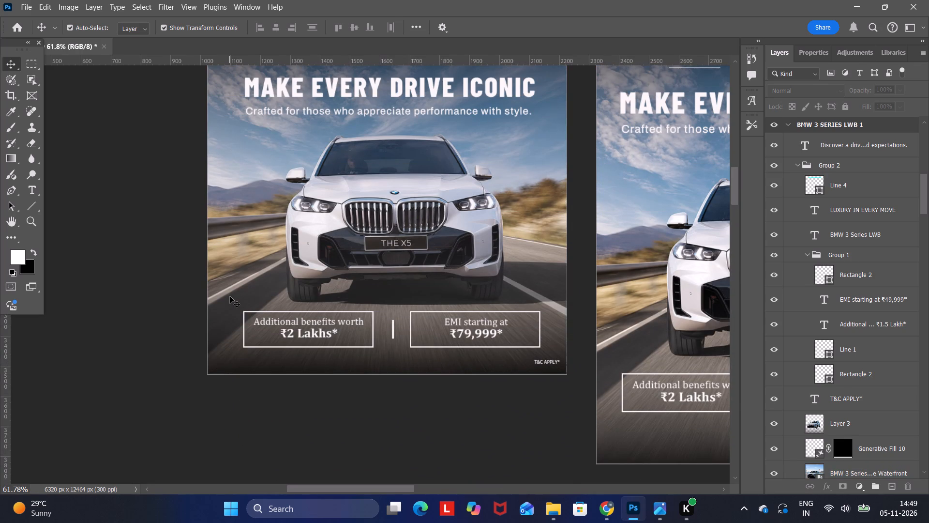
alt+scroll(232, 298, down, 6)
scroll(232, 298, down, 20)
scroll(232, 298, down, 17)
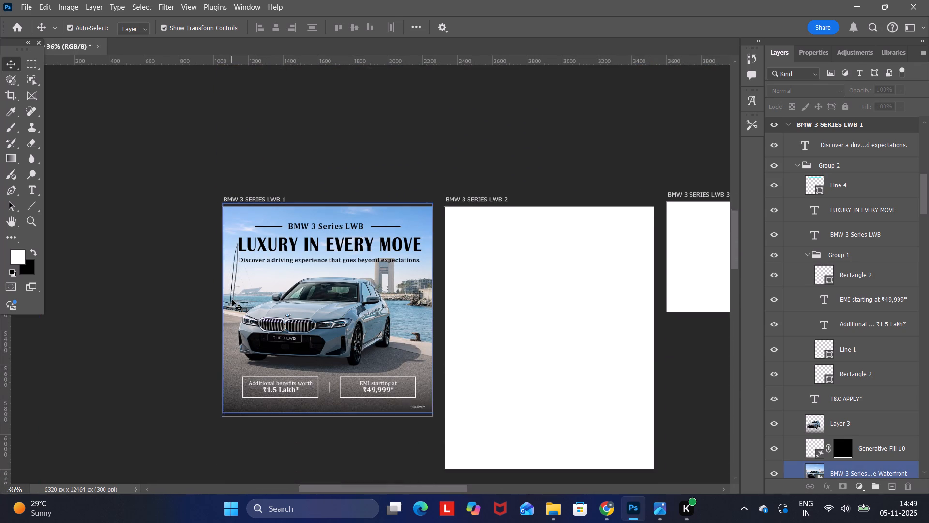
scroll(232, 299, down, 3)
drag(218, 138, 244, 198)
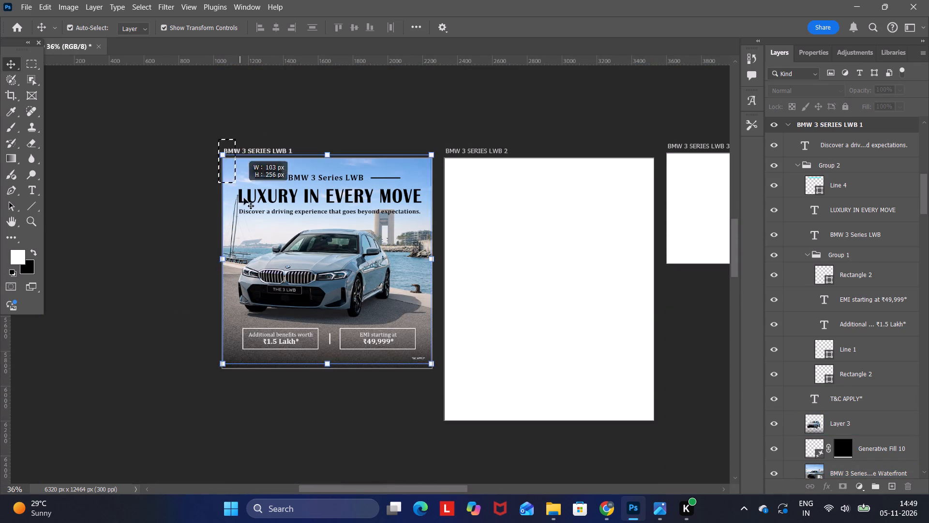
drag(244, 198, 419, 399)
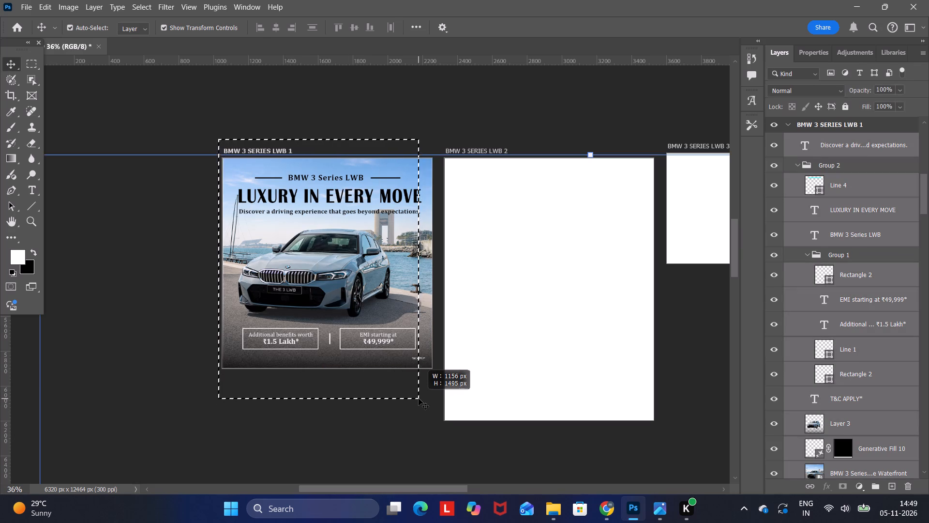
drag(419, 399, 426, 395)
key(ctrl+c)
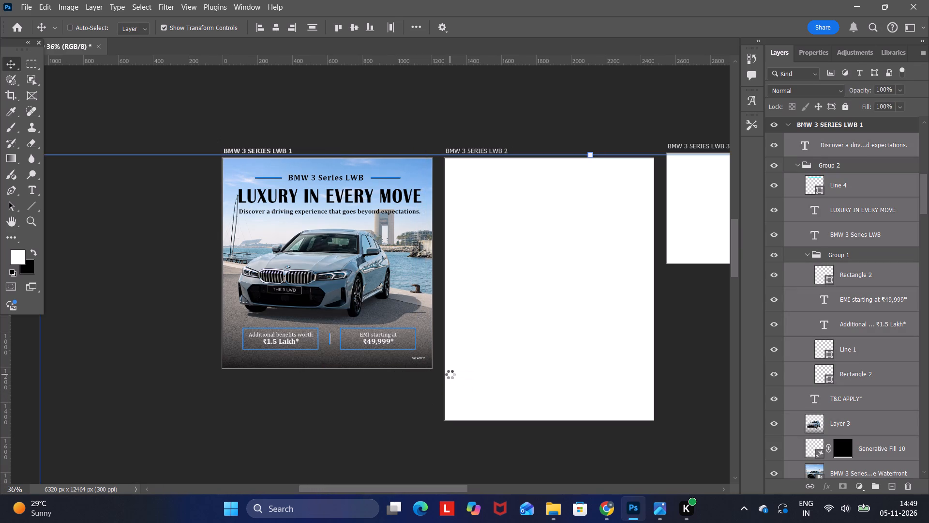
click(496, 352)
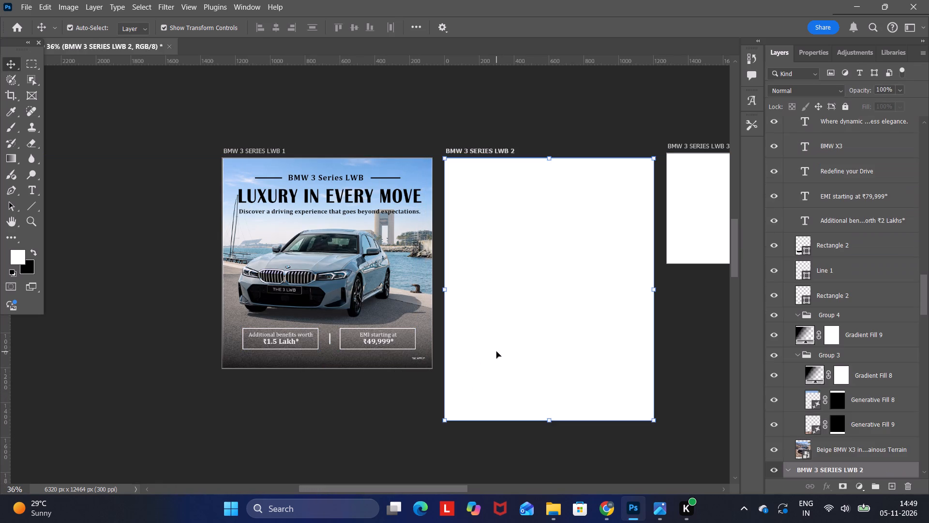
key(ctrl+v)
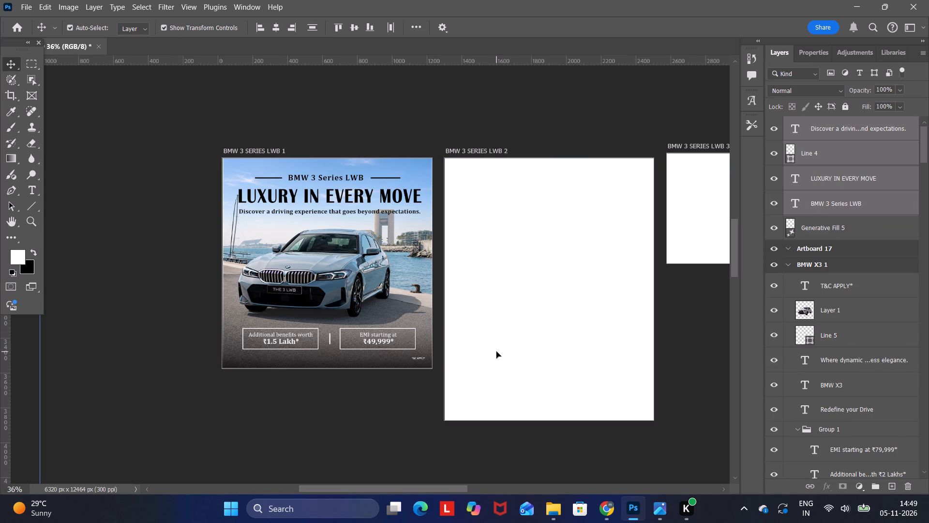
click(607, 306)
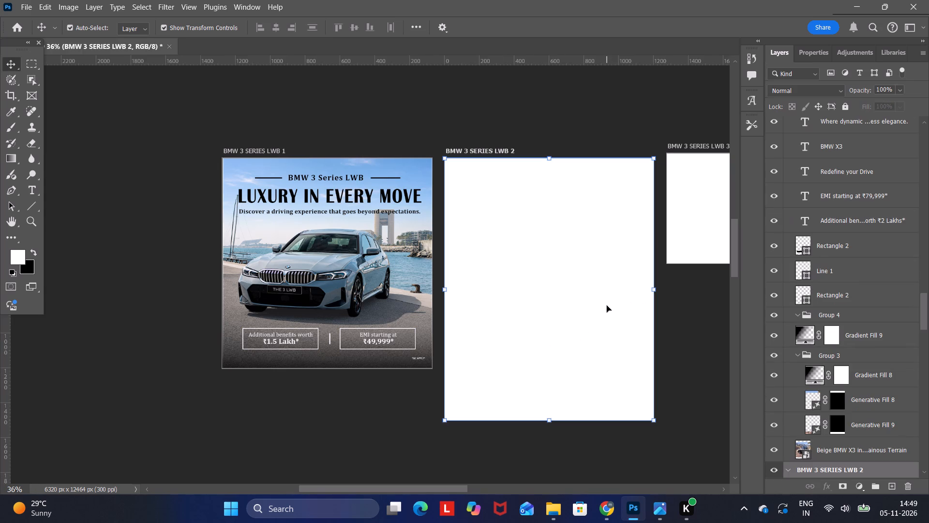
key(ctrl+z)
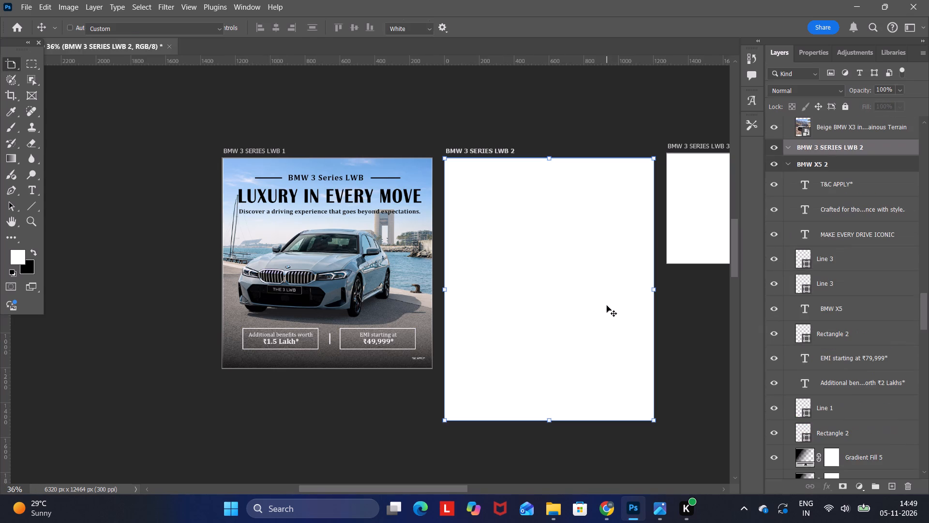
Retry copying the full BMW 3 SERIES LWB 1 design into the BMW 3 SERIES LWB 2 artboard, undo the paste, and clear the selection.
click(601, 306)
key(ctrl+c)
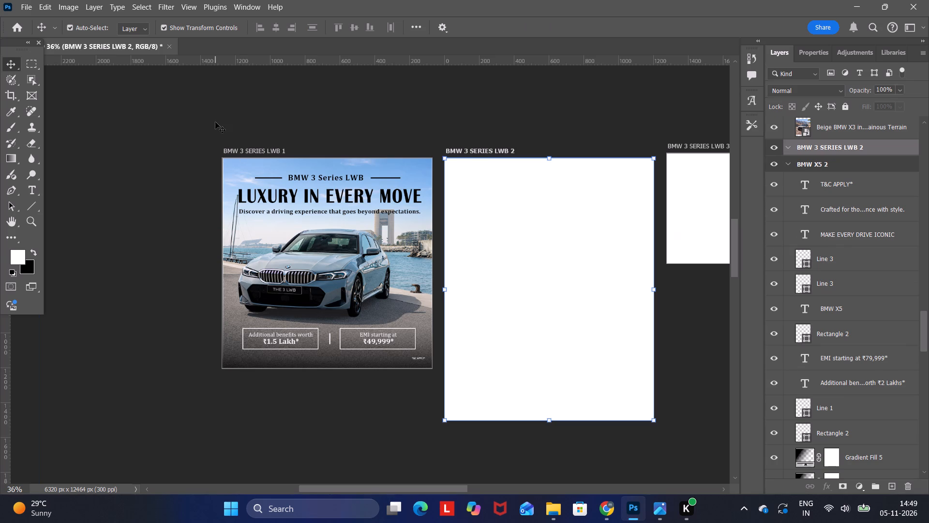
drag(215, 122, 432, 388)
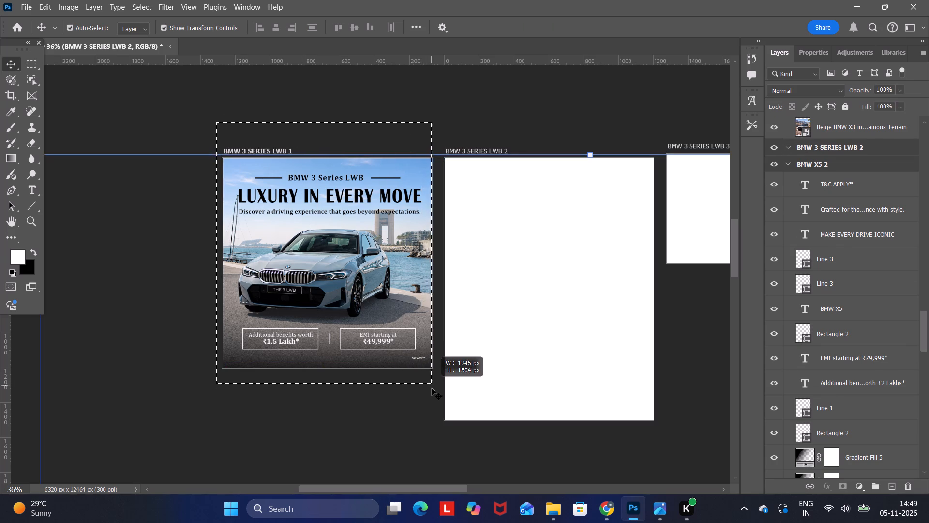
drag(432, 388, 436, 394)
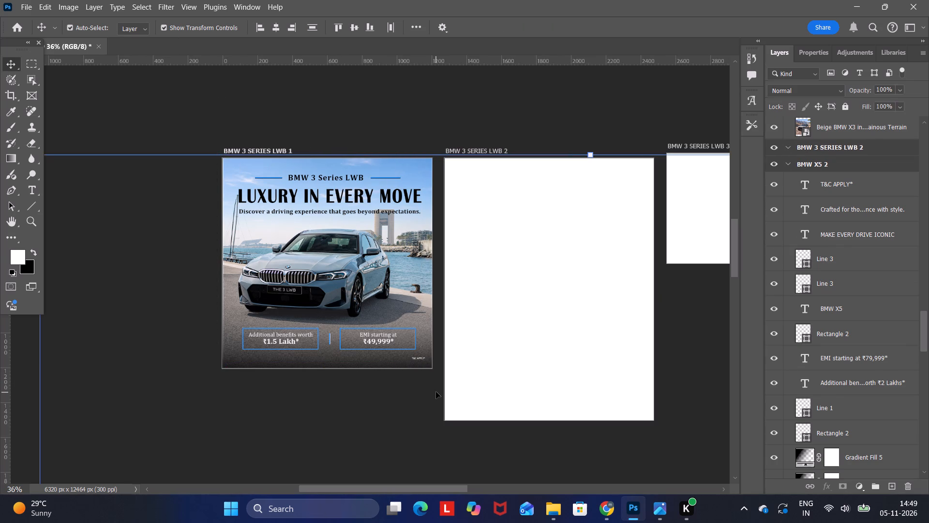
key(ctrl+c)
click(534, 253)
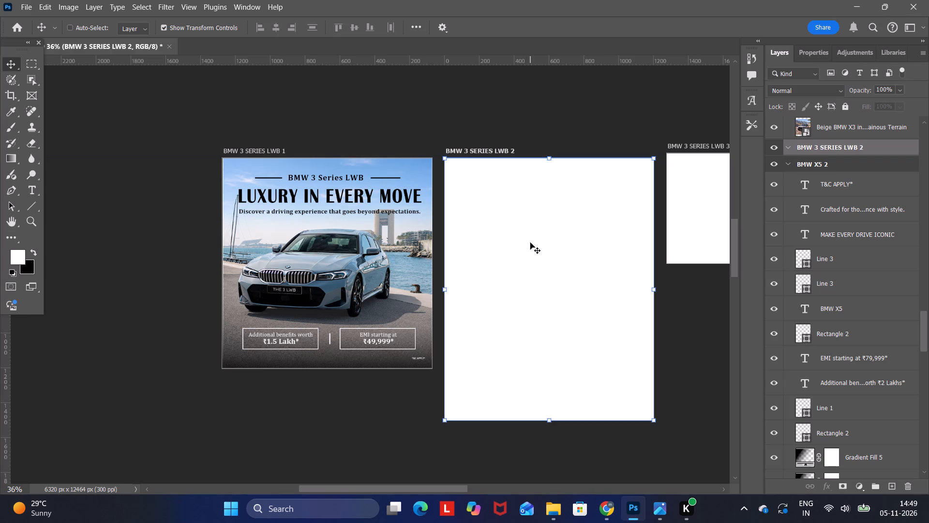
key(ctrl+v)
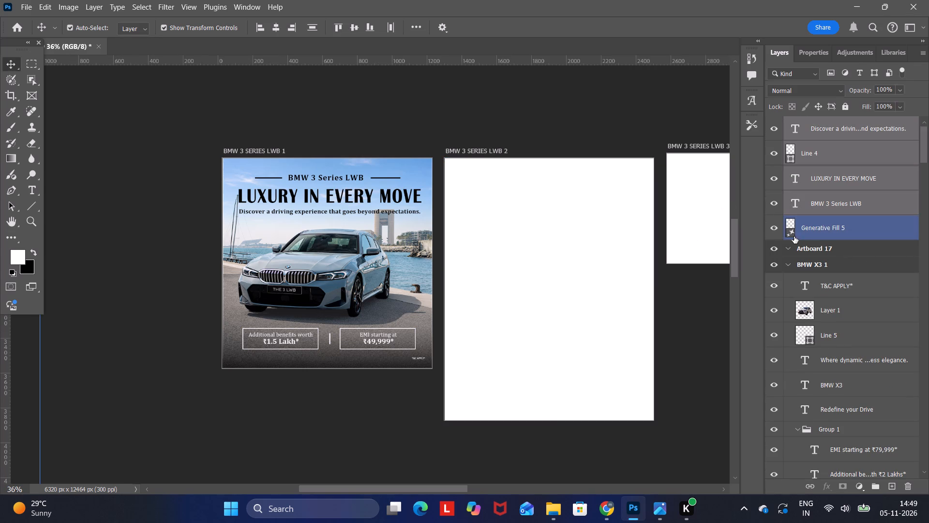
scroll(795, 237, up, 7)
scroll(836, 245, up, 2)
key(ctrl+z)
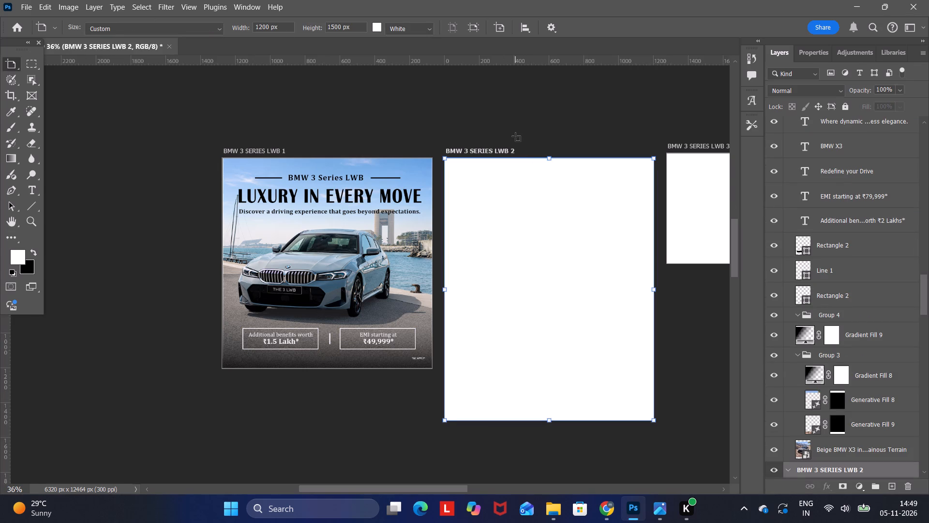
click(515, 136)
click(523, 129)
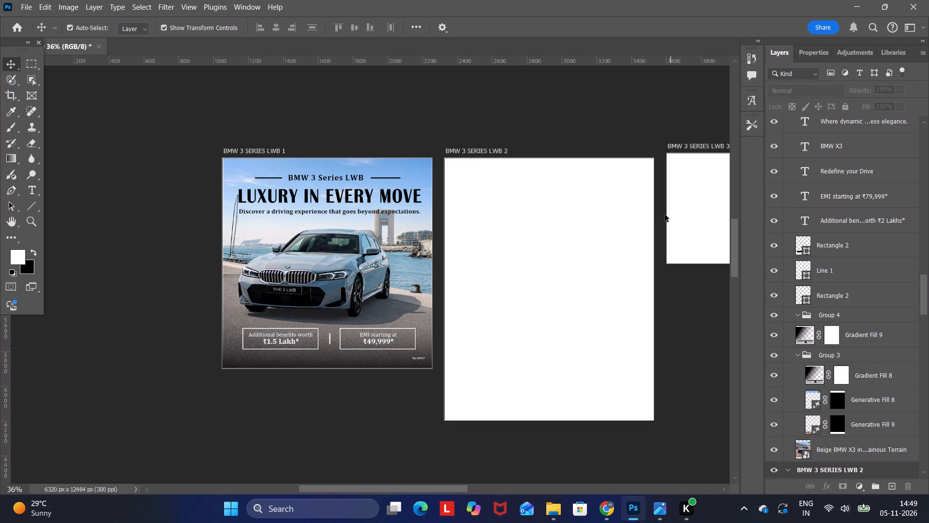
Move the BMW 3 SERIES LWB 1 artboard about 233 px left, away from BMW 3 SERIES LWB 2.
drag(263, 149, 219, 149)
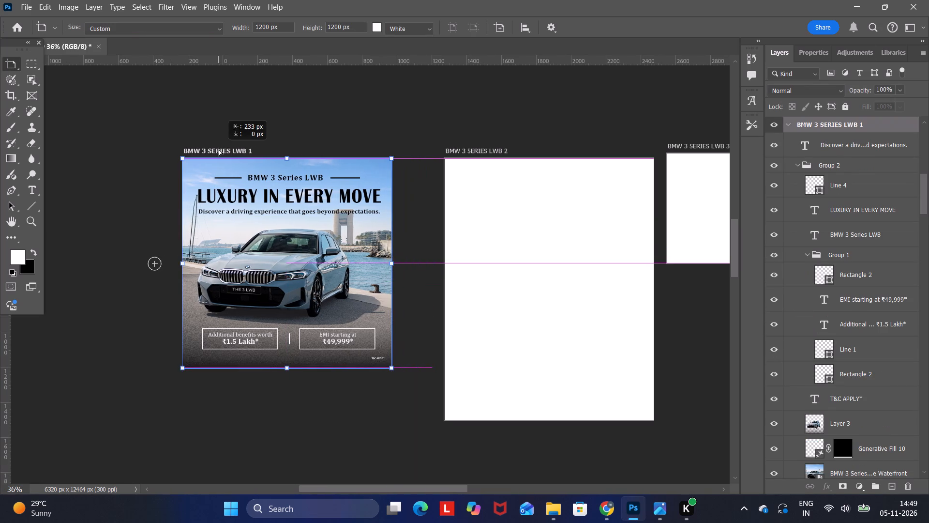
drag(219, 149, 218, 149)
click(350, 389)
click(356, 387)
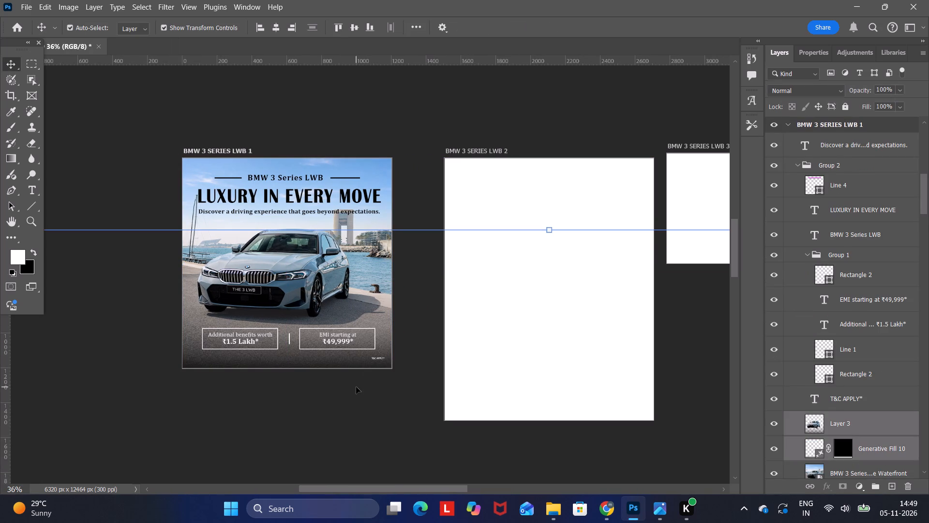
Shift the BMW 3 SERIES LWB 2 artboard slightly left and up, widening its gap from BMW 3 SERIES LWB 3.
drag(483, 152, 479, 152)
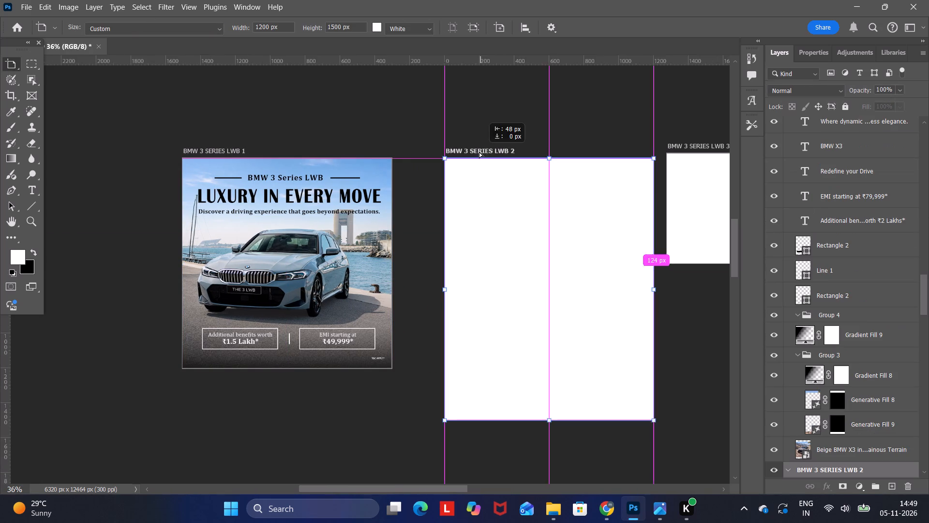
drag(479, 152, 468, 143)
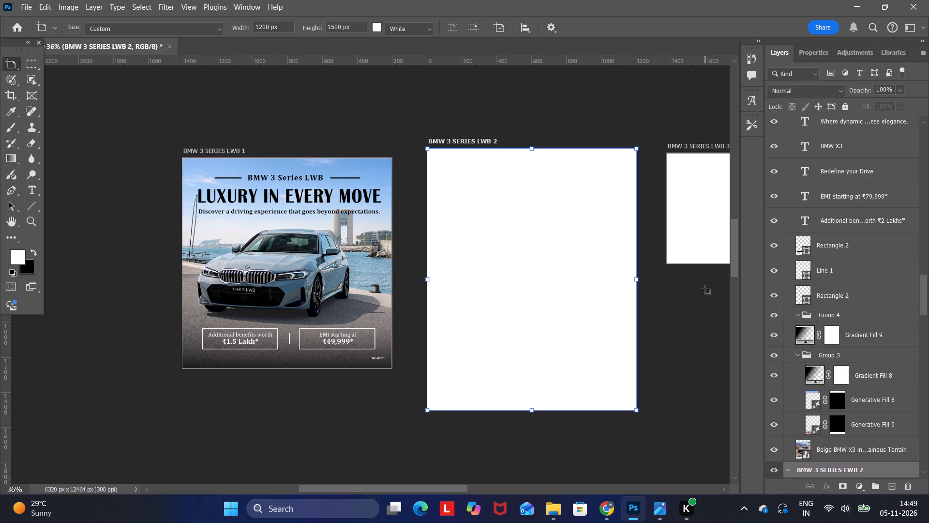
double_click(700, 295)
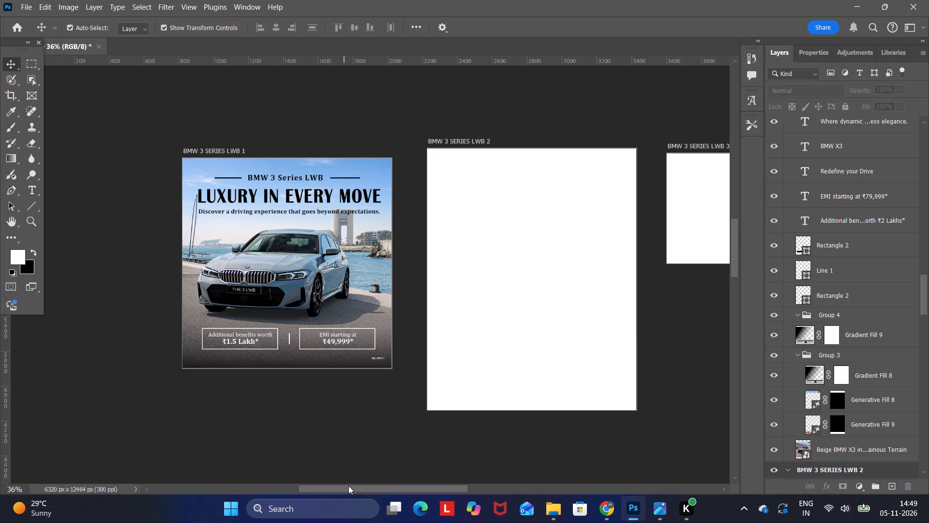
Select all the design layers in the BMW 3 SERIES LWB 1 artboard and copy them.
drag(349, 487, 368, 487)
drag(83, 143, 250, 338)
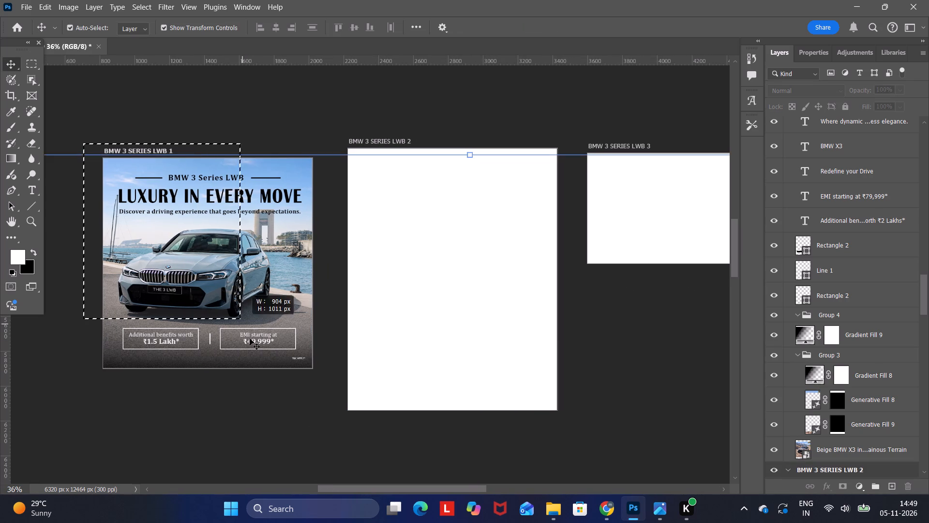
drag(250, 338, 295, 371)
drag(299, 400, 233, 319)
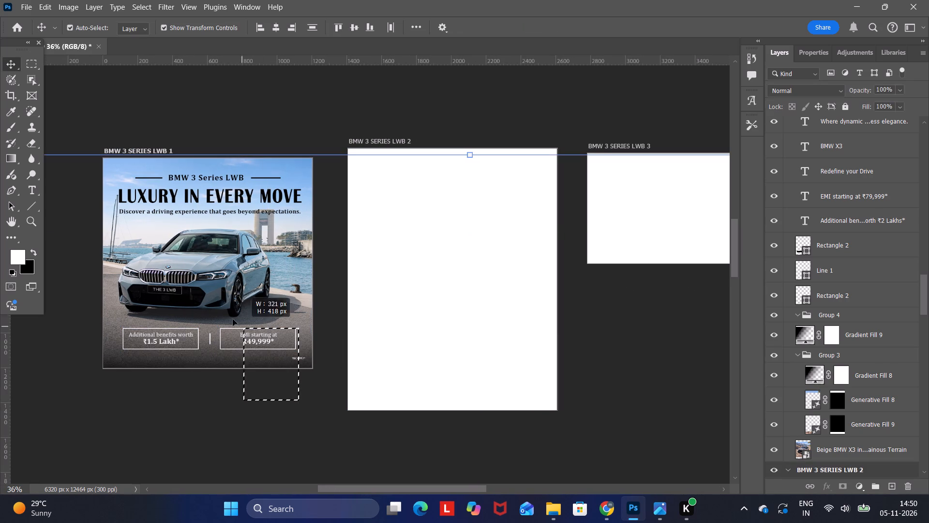
drag(233, 319, 117, 156)
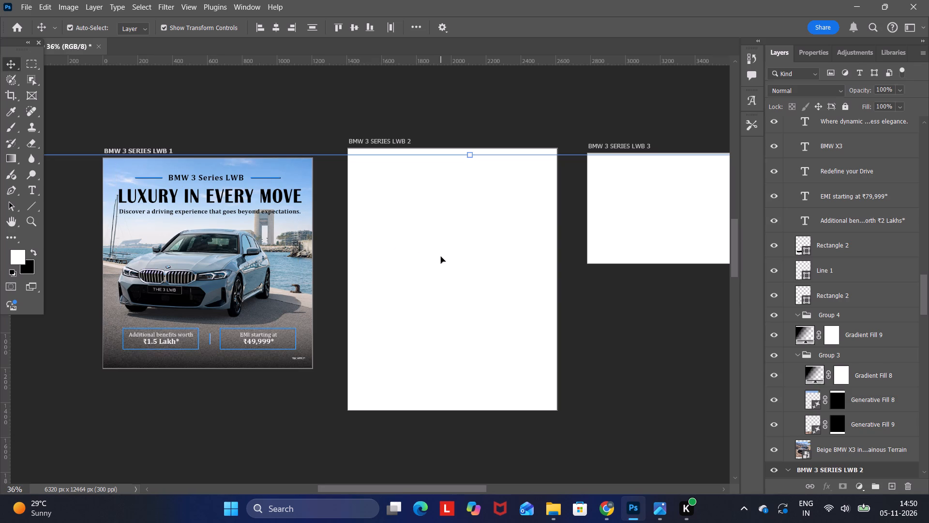
key(ctrl+c)
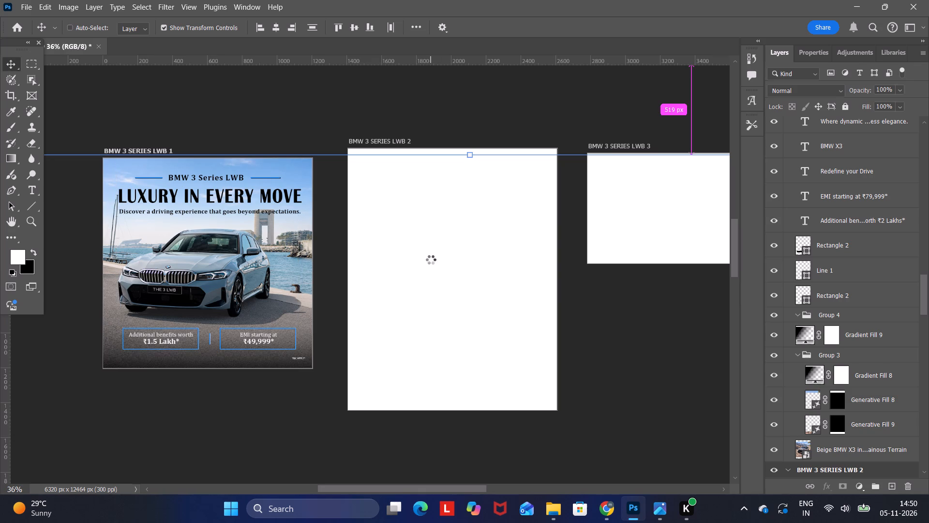
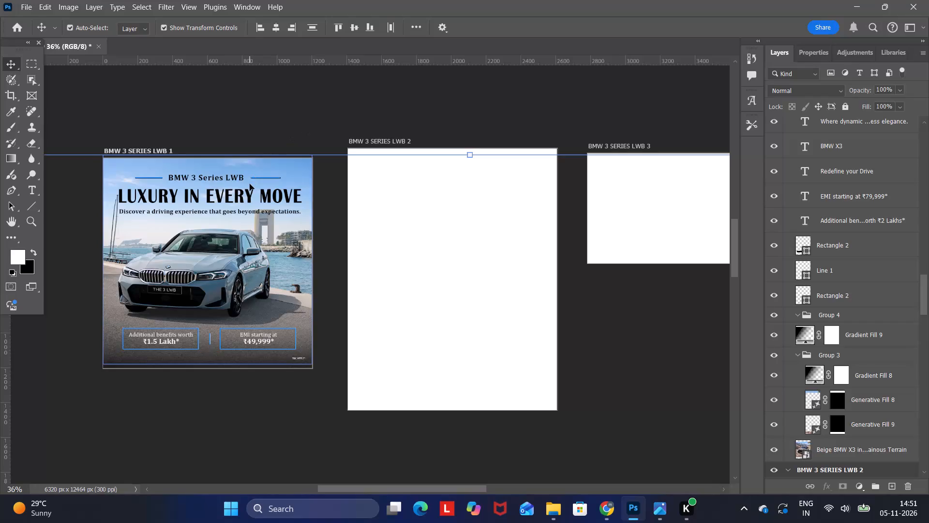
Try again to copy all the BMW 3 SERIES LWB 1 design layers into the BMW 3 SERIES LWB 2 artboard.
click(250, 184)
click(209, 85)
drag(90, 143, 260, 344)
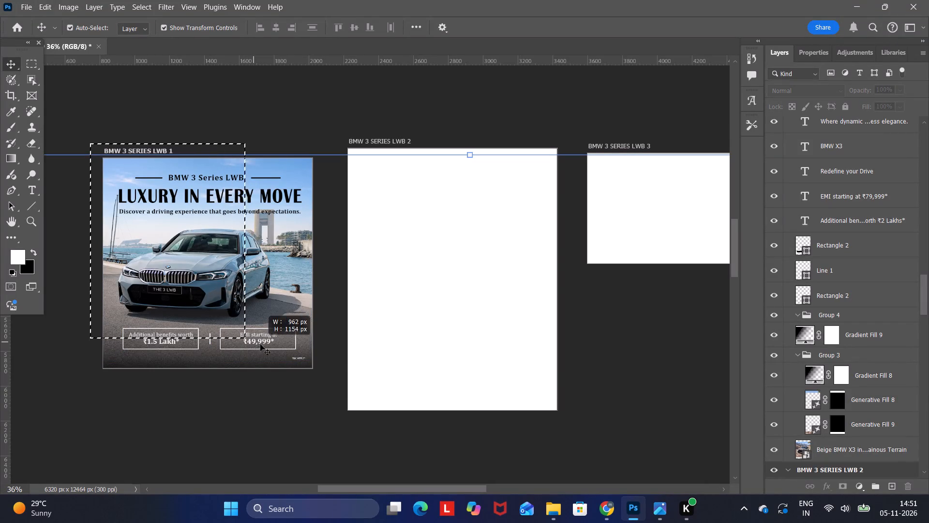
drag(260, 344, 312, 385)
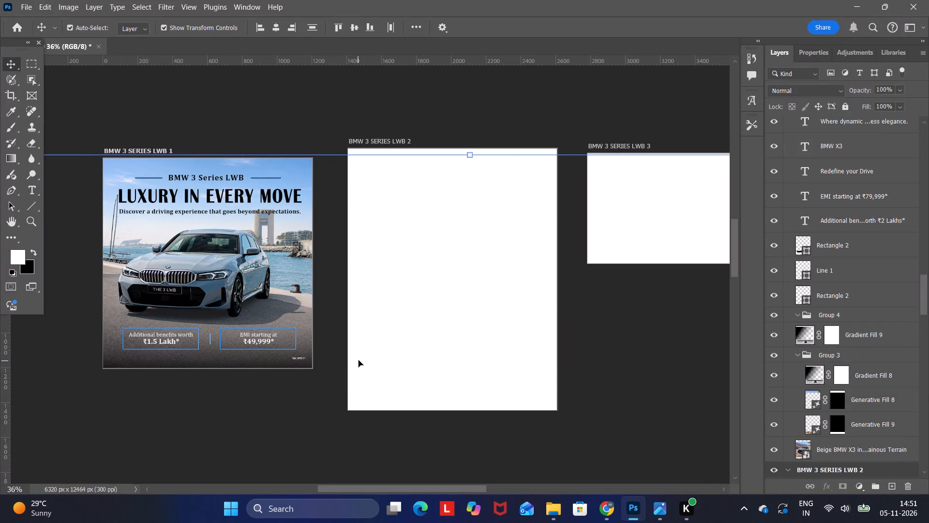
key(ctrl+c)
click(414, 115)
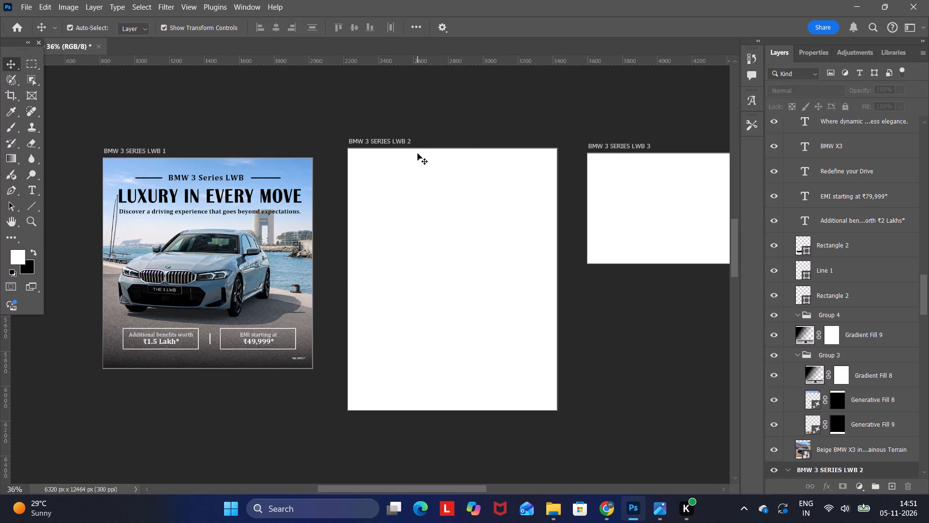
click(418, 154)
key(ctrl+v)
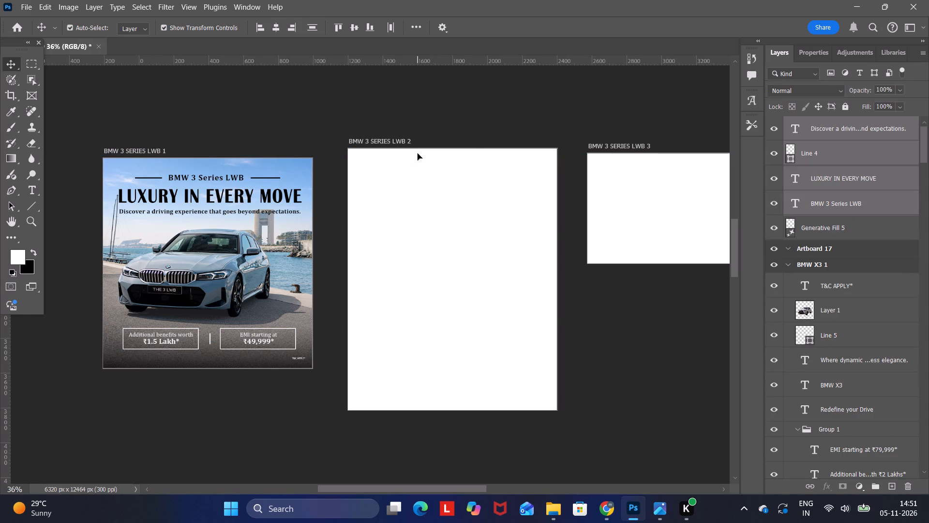
Delete the stray headline text copies, Line 4 and Generative Fill 5 layers that sit outside the artboards.
scroll(784, 255, up, 8)
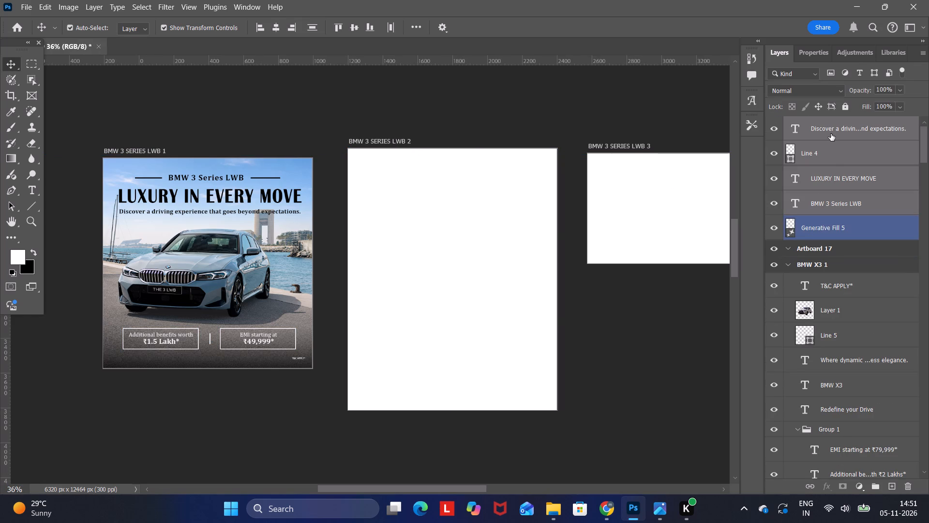
key(Delete)
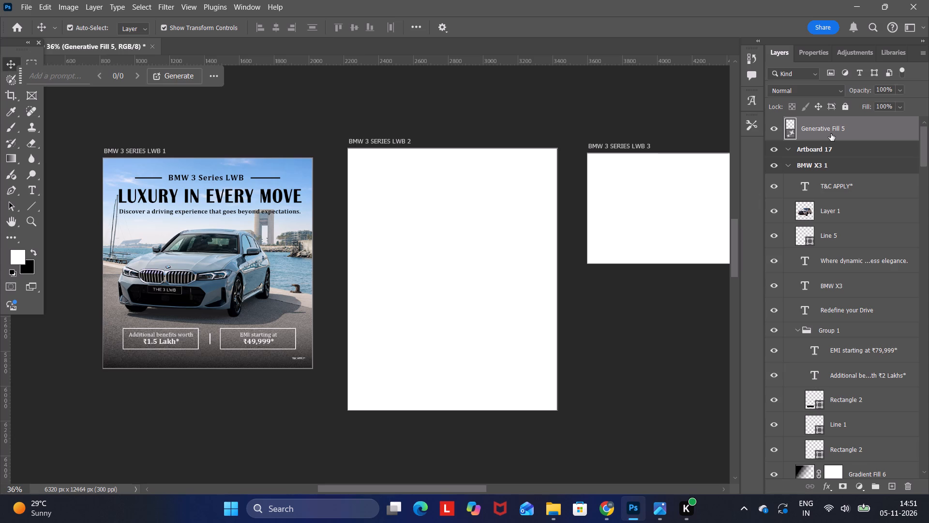
click(831, 134)
key(Delete)
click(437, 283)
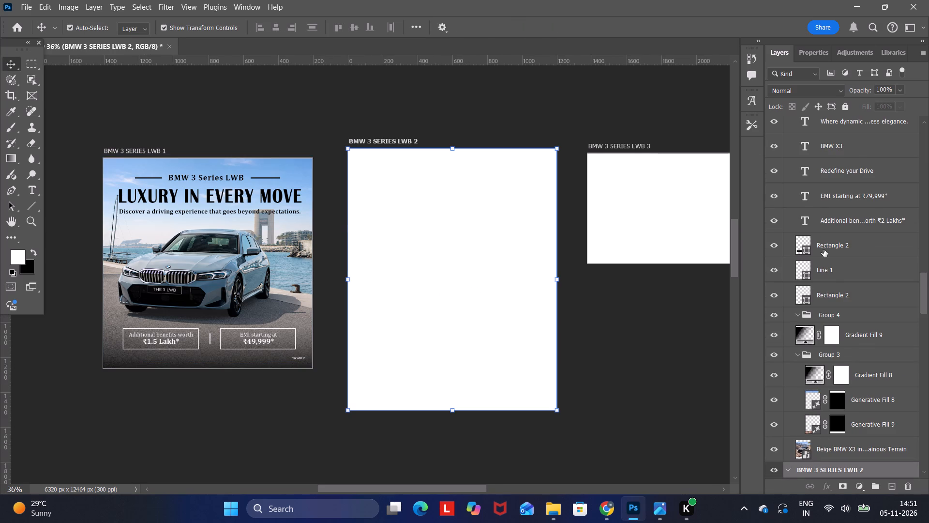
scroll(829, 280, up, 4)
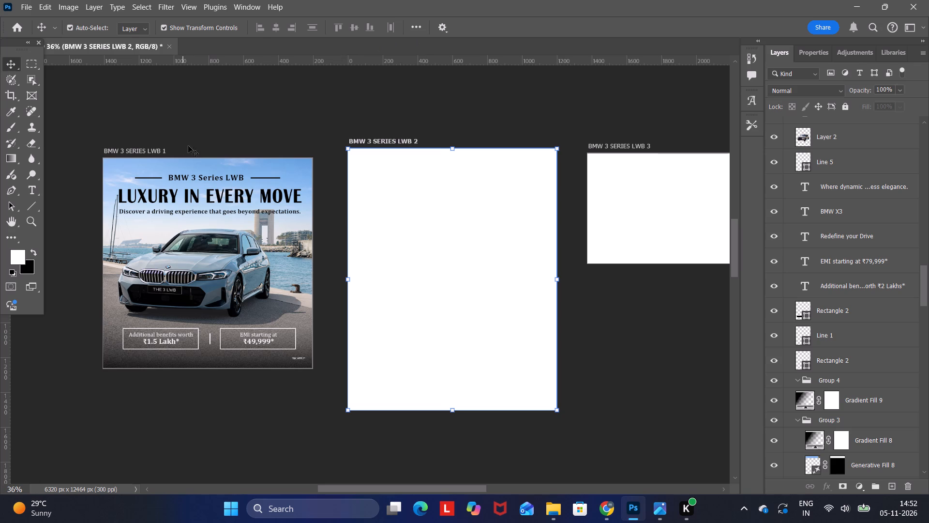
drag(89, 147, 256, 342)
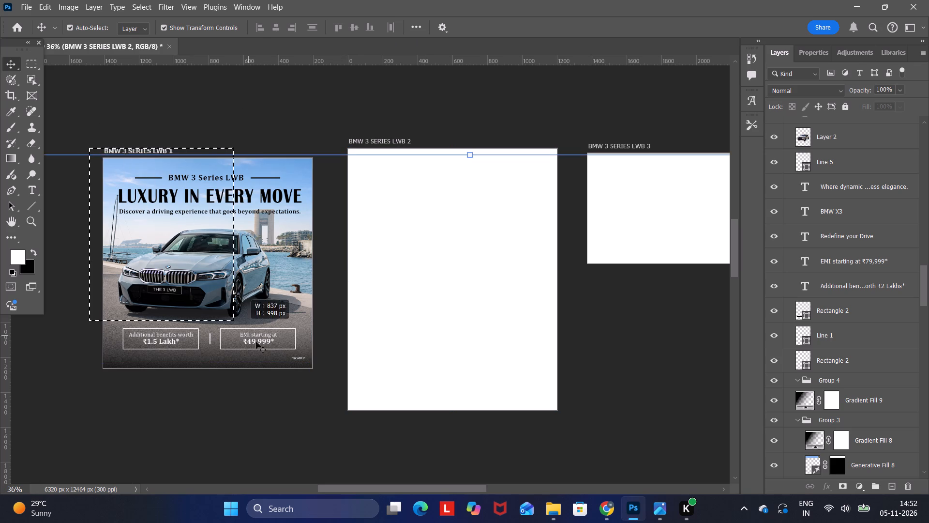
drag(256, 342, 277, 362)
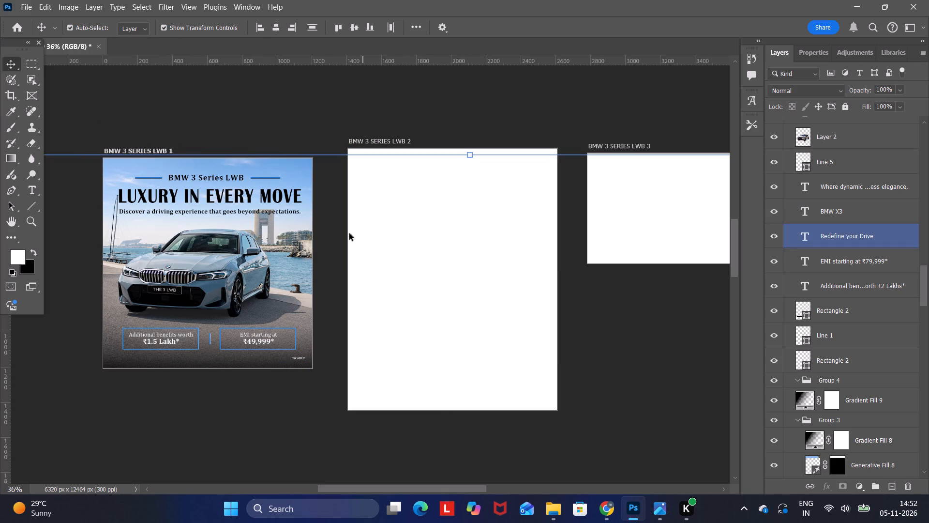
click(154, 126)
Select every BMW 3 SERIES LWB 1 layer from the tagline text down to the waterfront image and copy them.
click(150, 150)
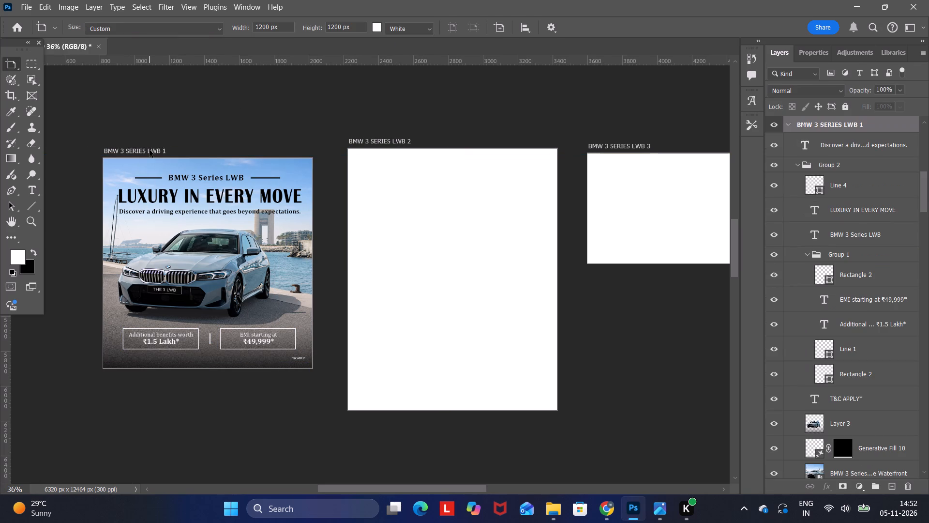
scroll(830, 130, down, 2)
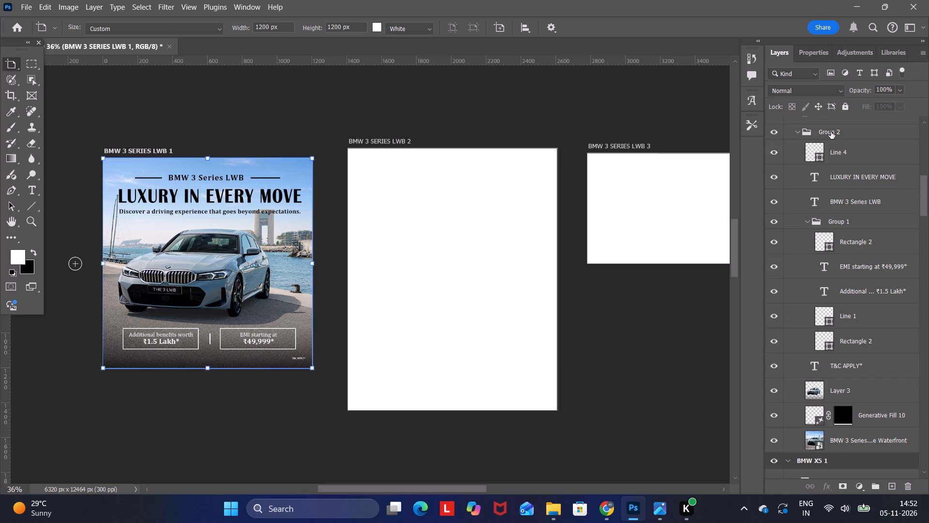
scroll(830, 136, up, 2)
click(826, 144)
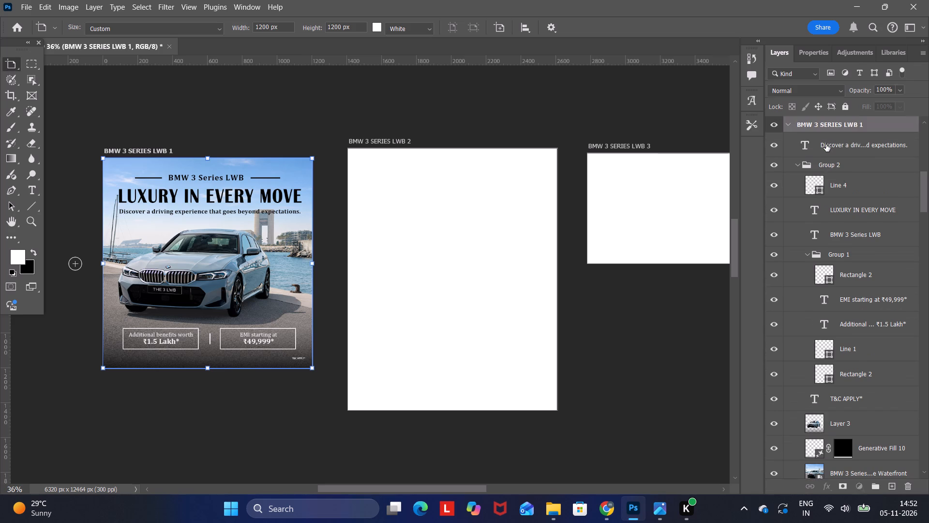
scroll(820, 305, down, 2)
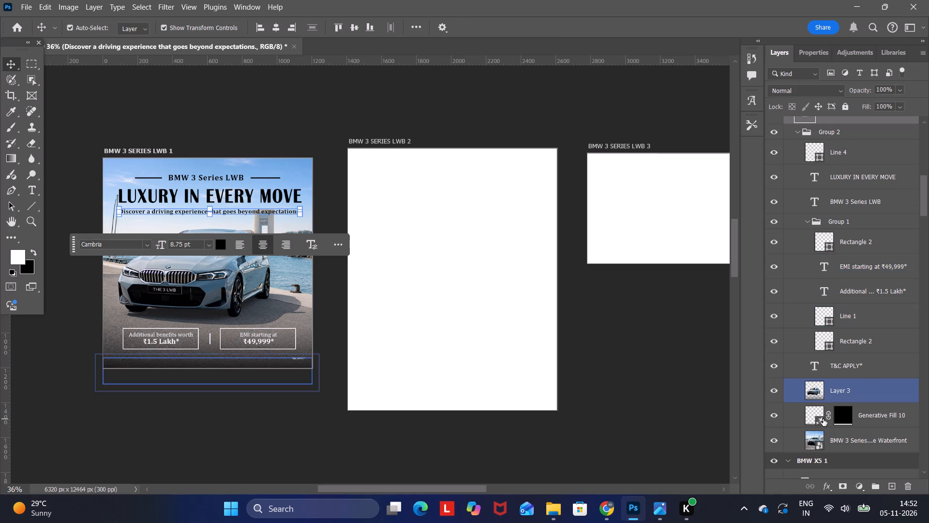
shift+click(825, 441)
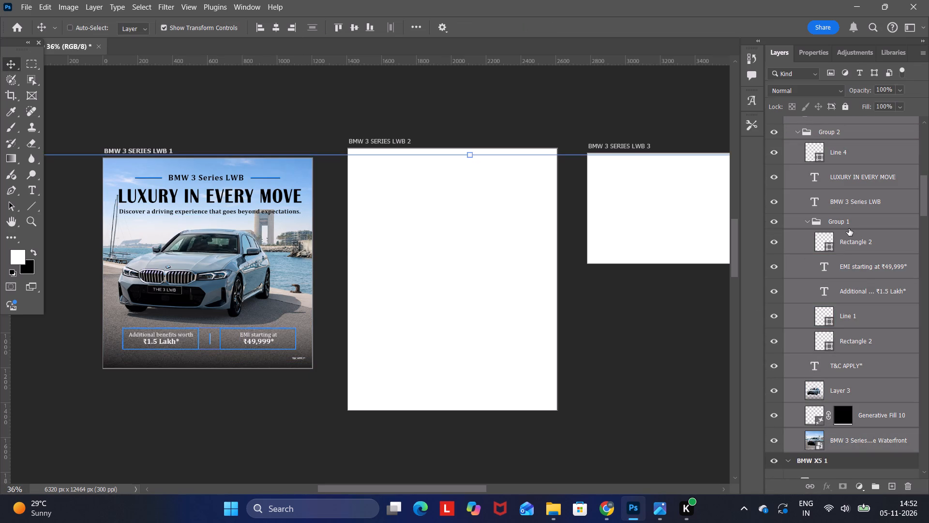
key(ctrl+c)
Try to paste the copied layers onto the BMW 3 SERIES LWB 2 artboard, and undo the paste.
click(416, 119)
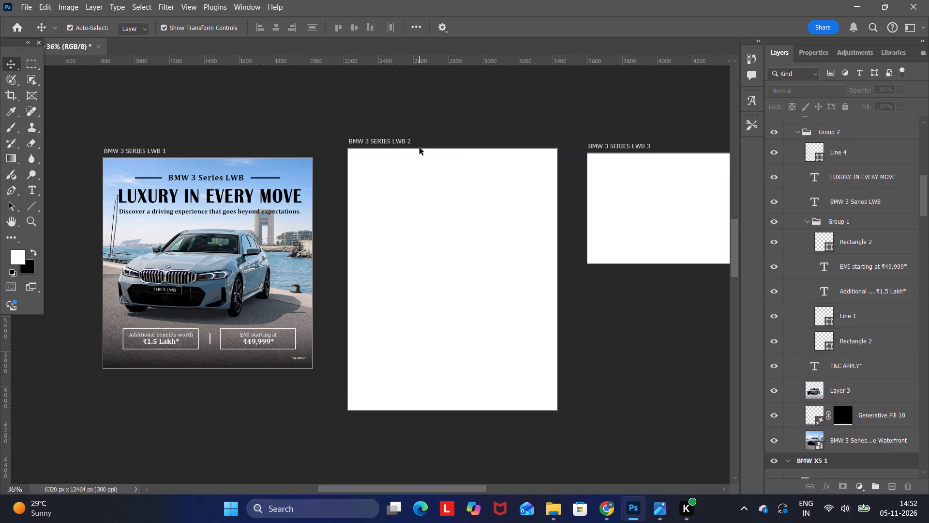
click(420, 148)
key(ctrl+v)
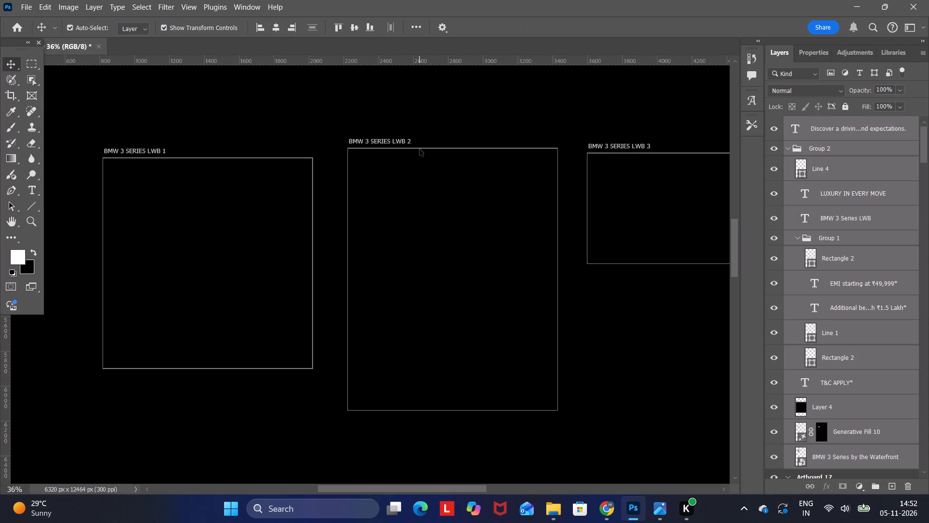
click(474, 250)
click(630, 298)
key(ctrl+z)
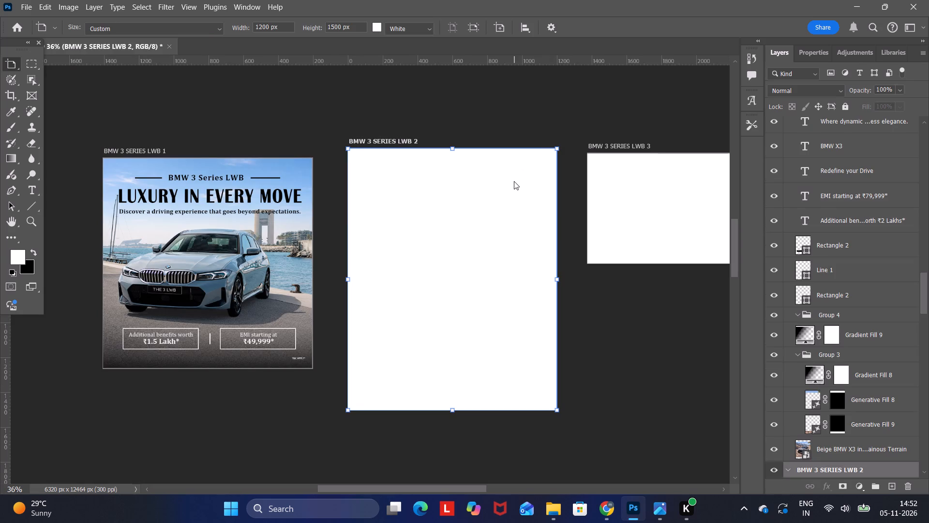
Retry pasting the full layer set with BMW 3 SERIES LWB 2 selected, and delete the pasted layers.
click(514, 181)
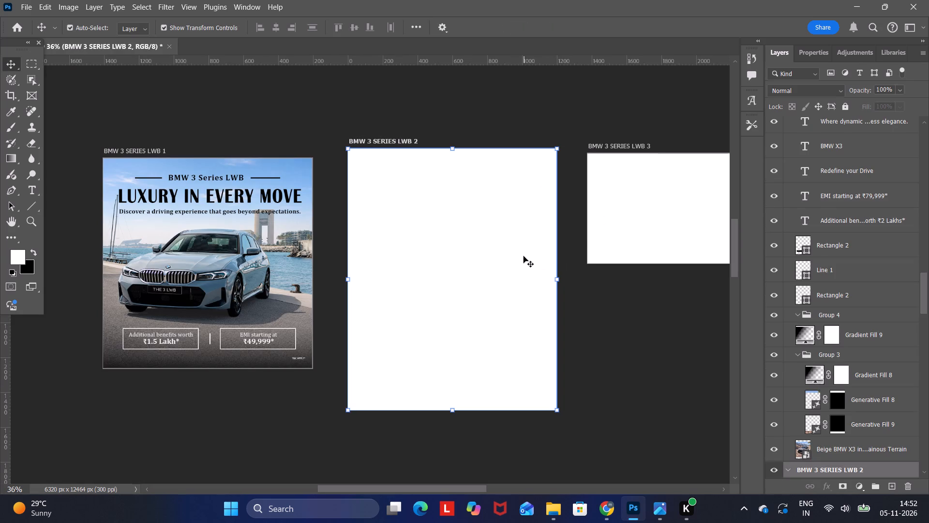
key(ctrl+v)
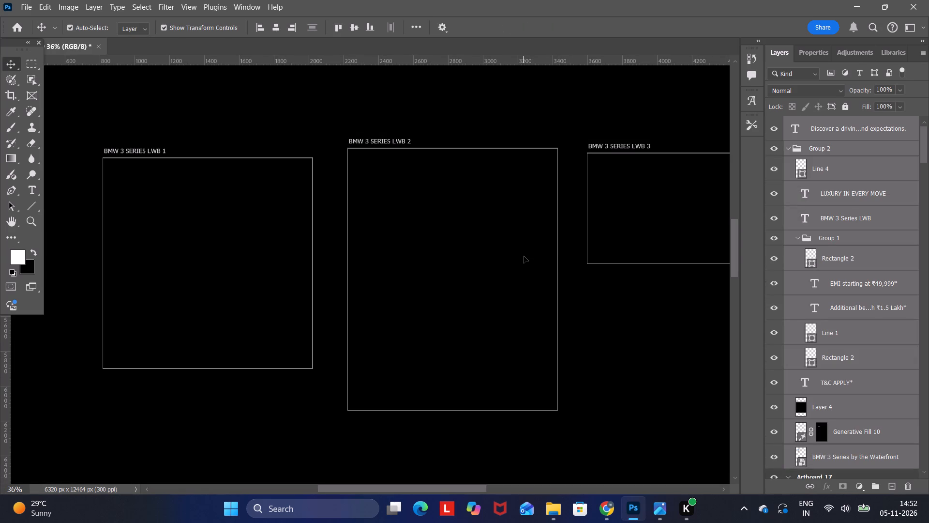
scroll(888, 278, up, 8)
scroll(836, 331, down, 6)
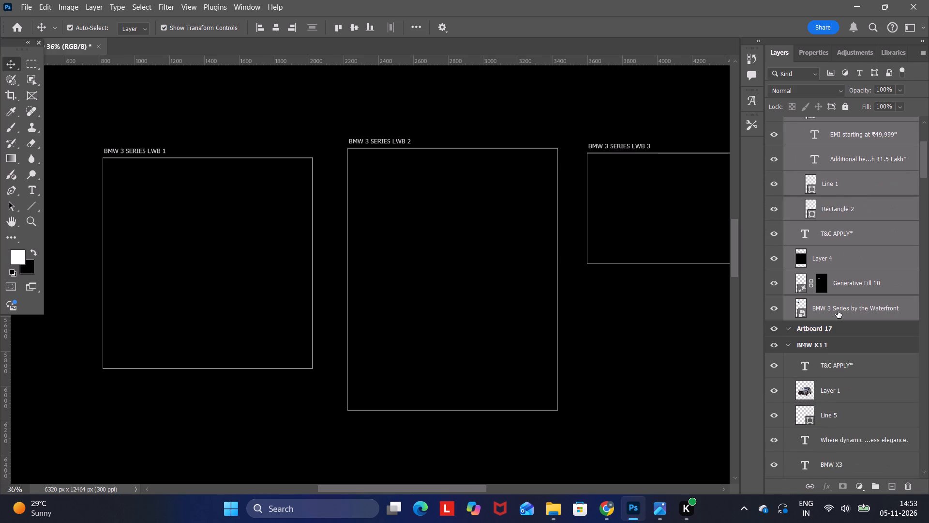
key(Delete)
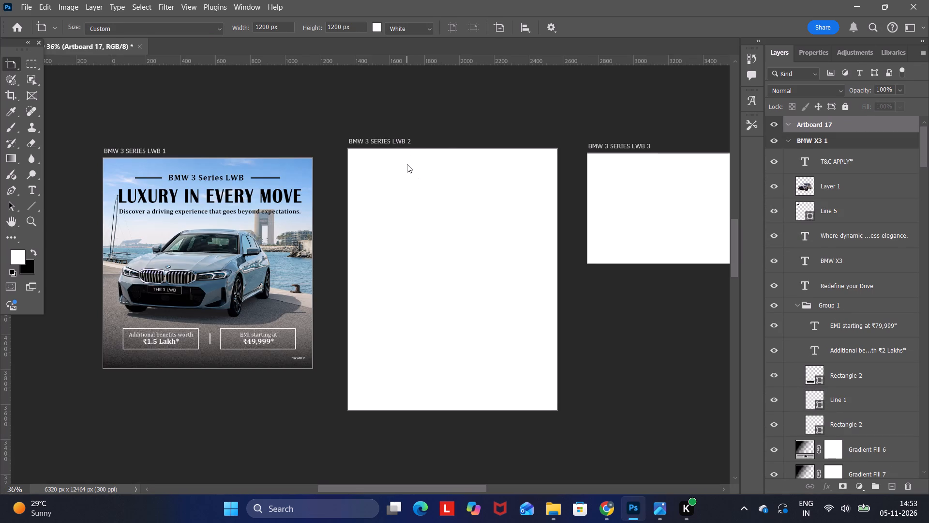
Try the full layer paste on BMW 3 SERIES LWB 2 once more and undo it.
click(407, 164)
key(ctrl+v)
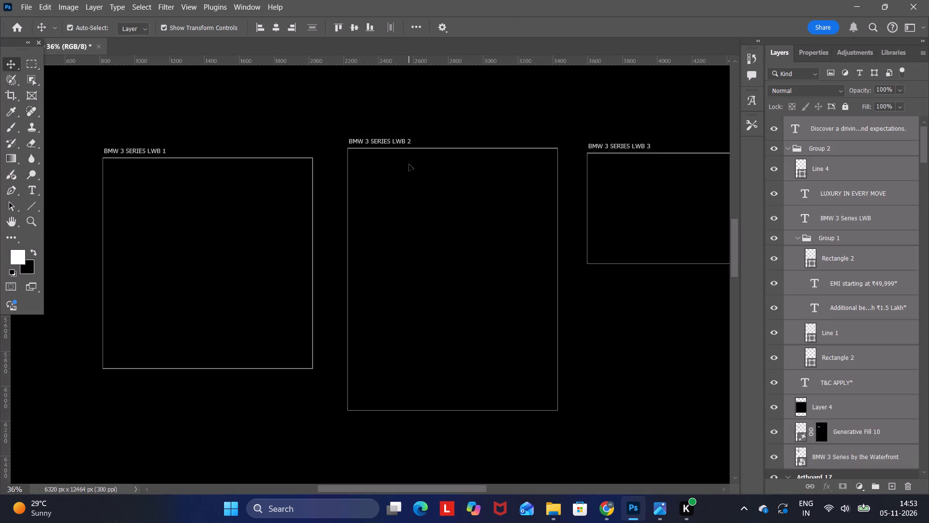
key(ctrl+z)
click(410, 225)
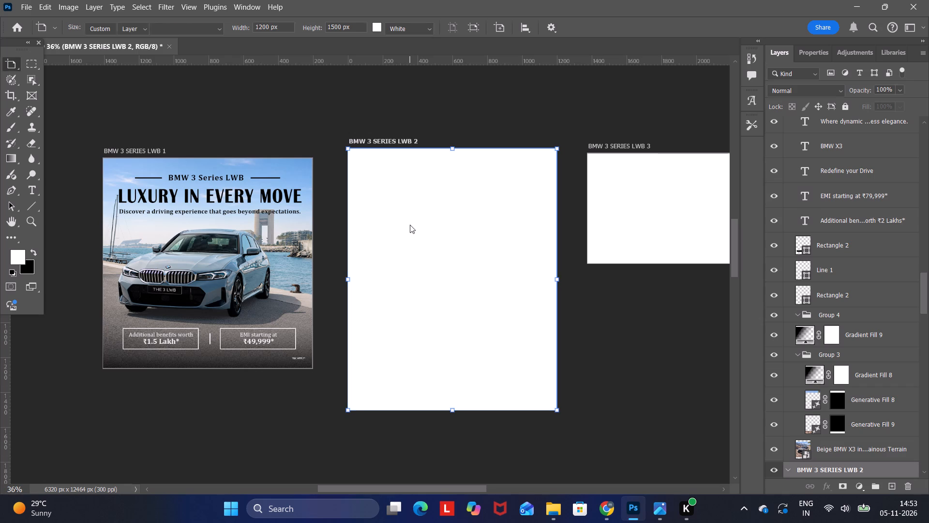
Copy only the BMW 3 Series by the Waterfront image from LWB 1 into the BMW 3 SERIES LWB 2 artboard.
click(300, 249)
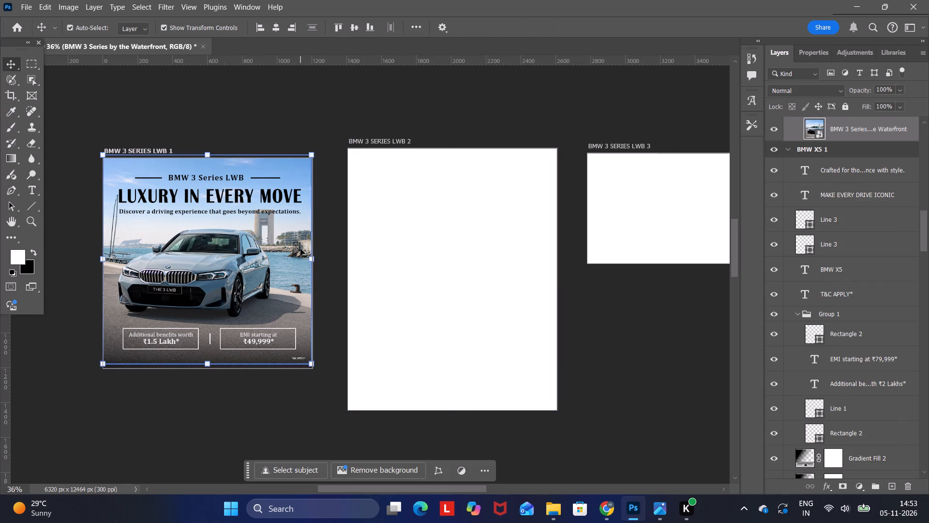
key(ctrl+c)
click(419, 242)
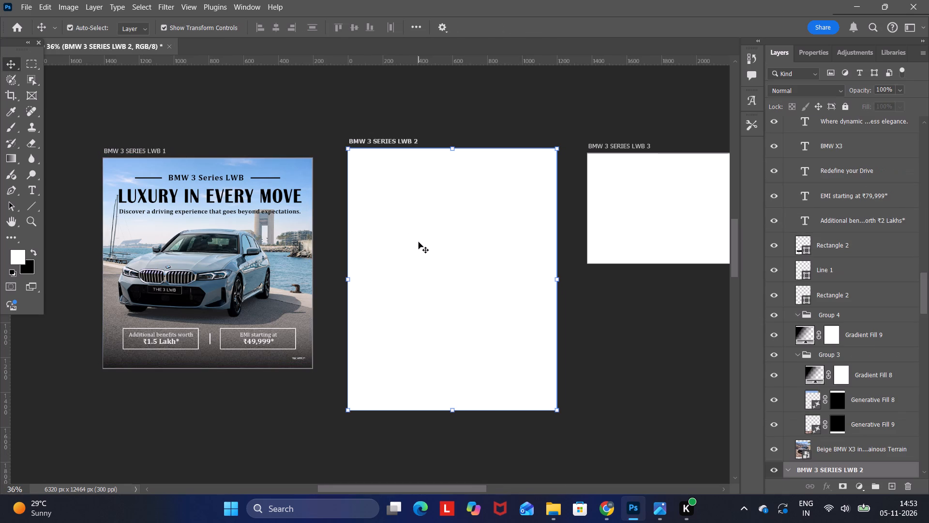
key(ctrl+v)
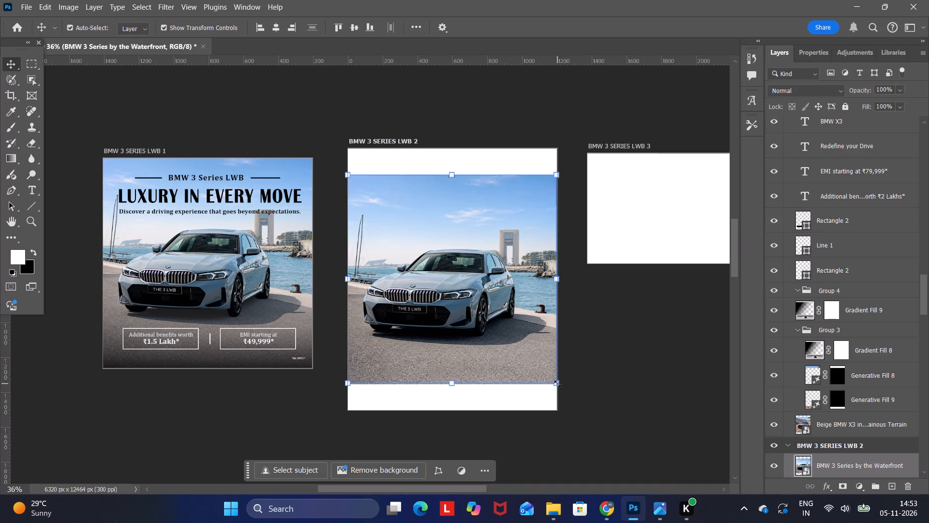
Scale the waterfront image on BMW 3 SERIES LWB 2 to 24.38% and centre it vertically at Y 750 px.
shift+drag(557, 384, 569, 398)
drag(507, 341, 507, 335)
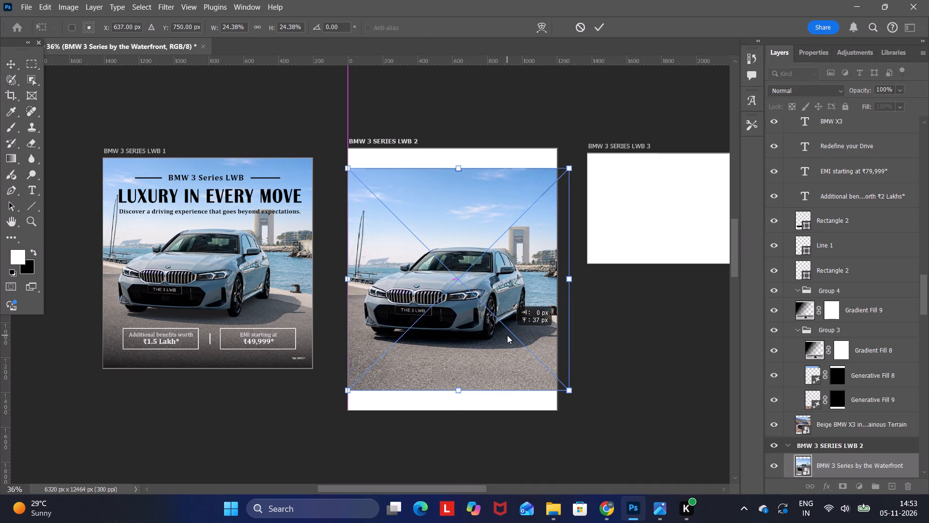
drag(507, 335, 508, 334)
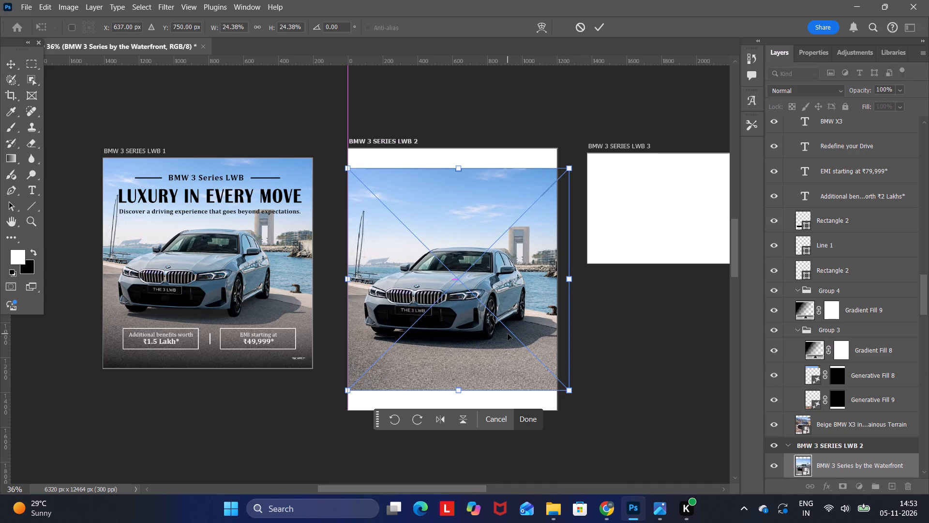
click(520, 411)
click(596, 320)
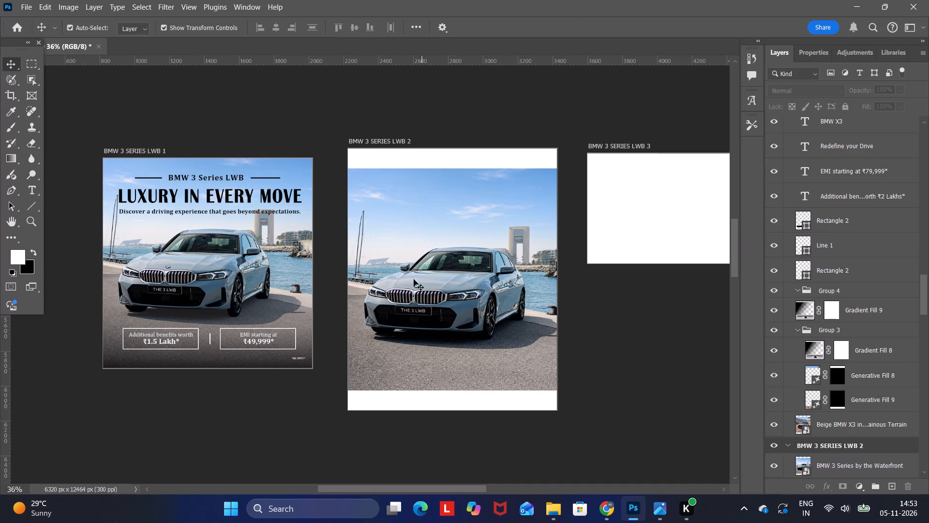
Fill the blank strip above the waterfront image on BMW 3 SERIES LWB 2 using Generative Fill without a prompt.
click(35, 62)
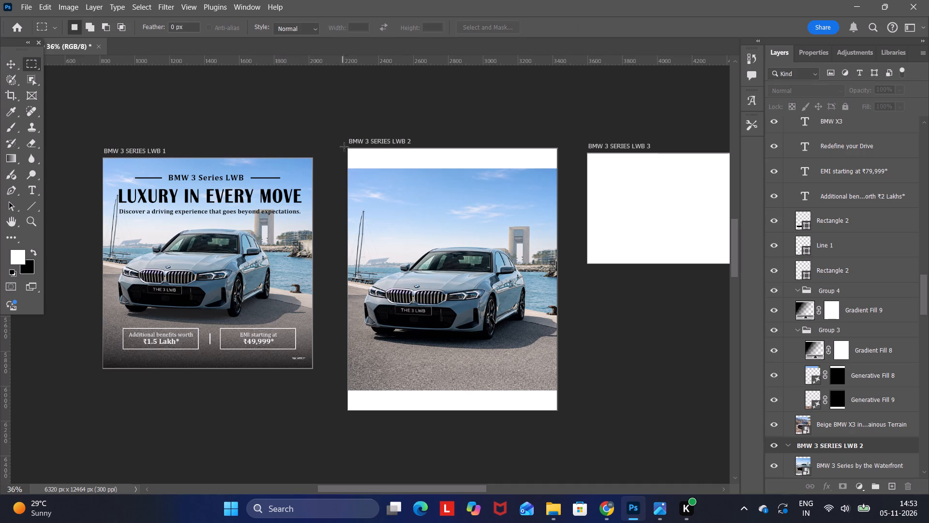
drag(352, 148, 548, 169)
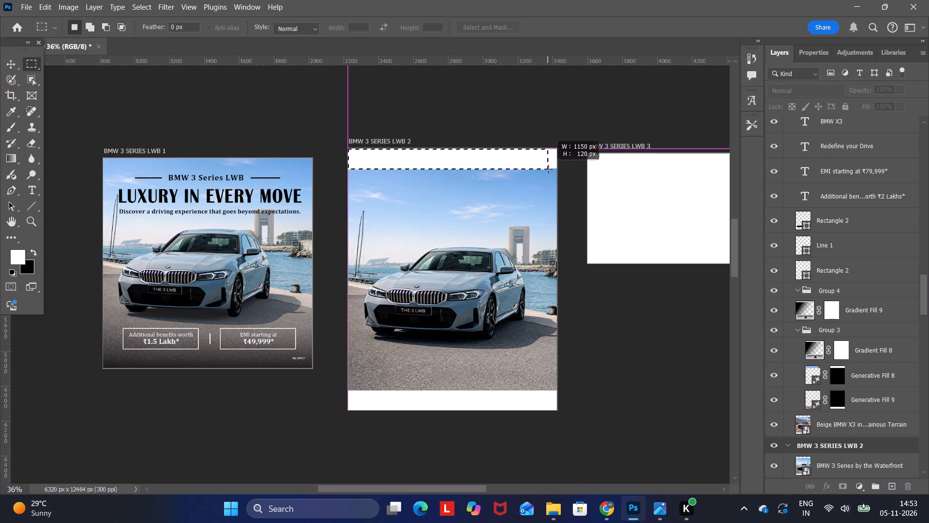
drag(548, 169, 557, 176)
click(390, 192)
click(547, 194)
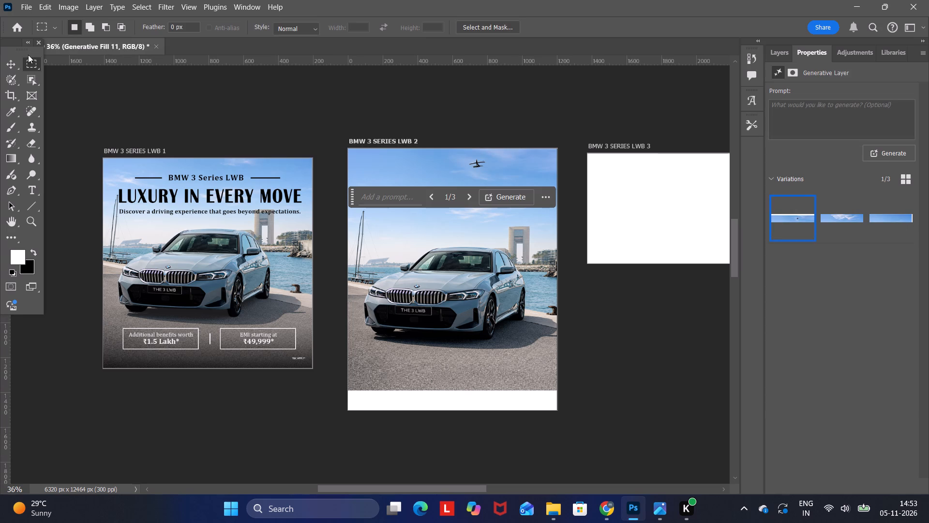
Switch the generated sky strip on BMW 3 SERIES LWB 2 to its third variation.
click(15, 61)
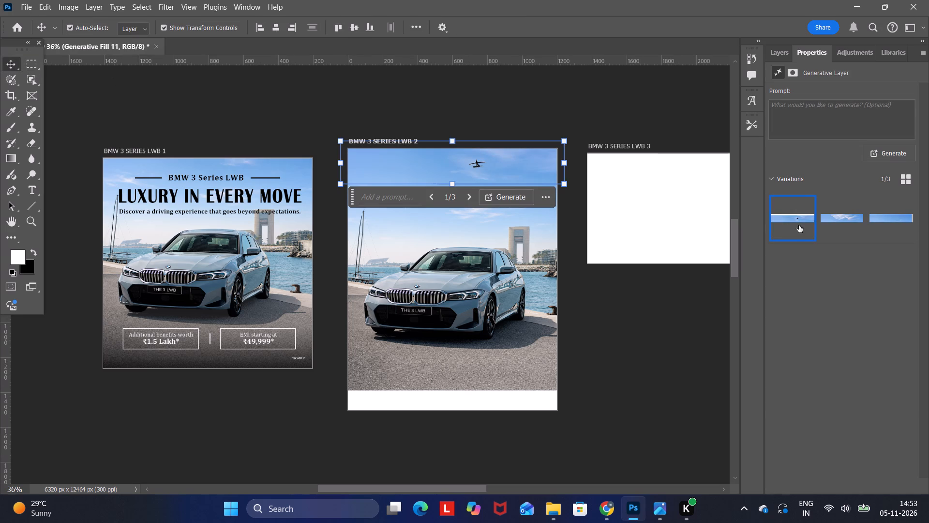
click(873, 218)
click(457, 126)
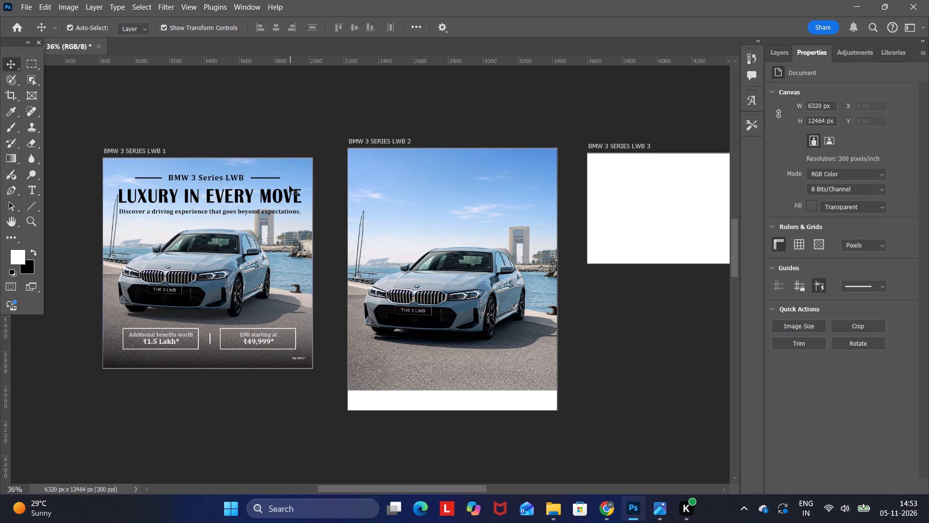
Look for the BMW 3 SERIES LWB 1 artboard's layers in the layer stack.
click(225, 261)
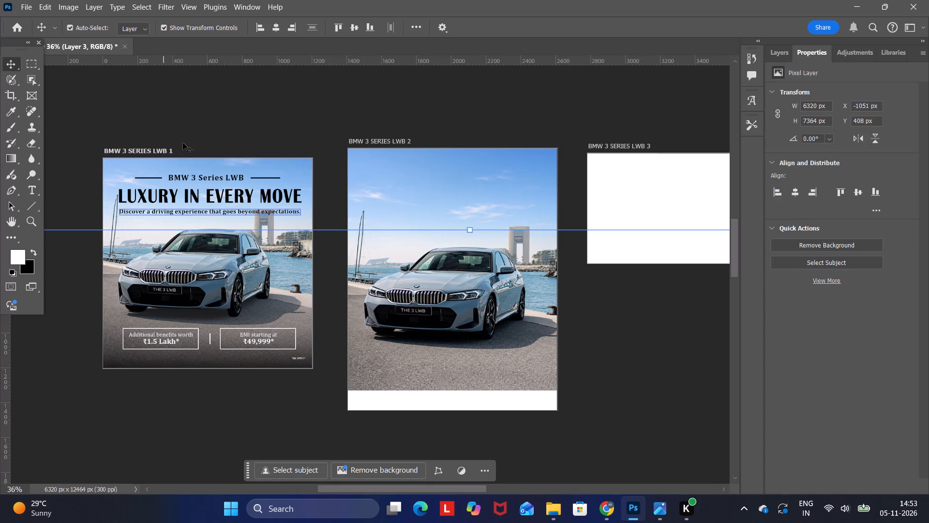
click(164, 153)
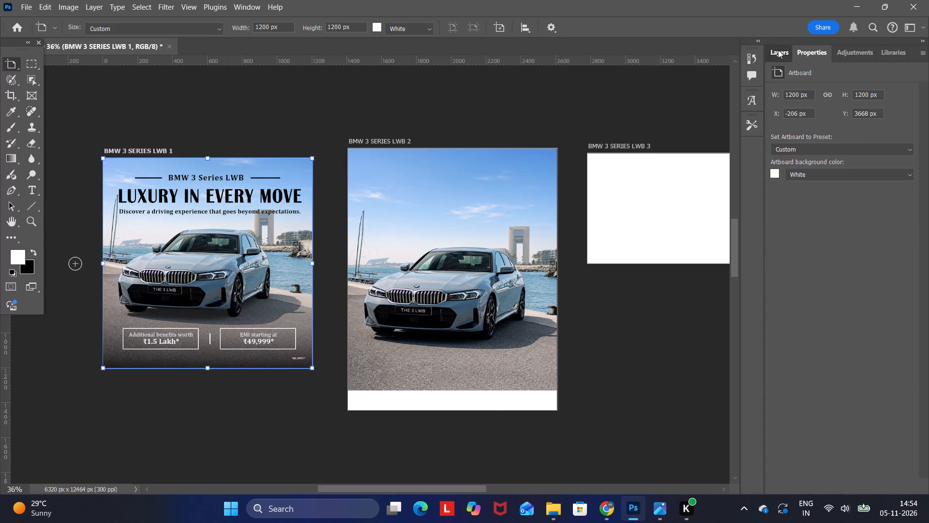
click(778, 50)
scroll(855, 275, down, 2)
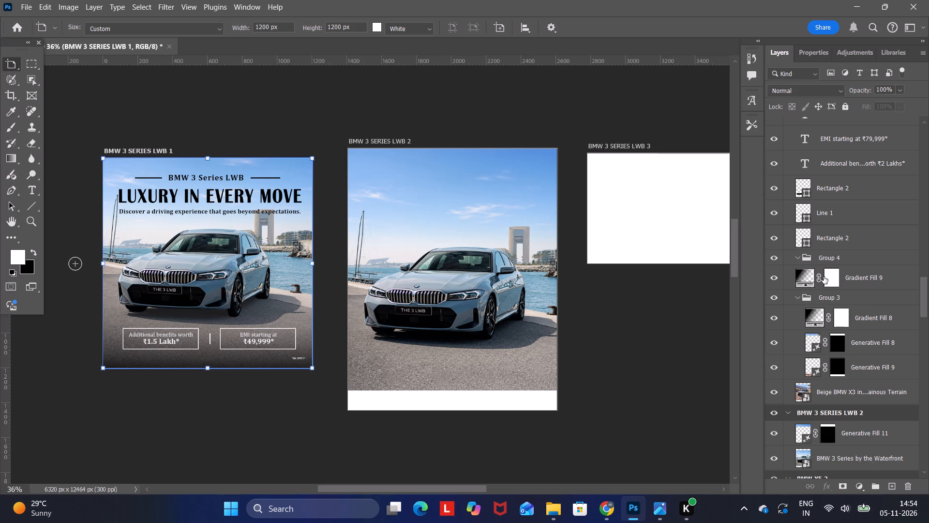
scroll(824, 274, down, 6)
scroll(824, 274, up, 13)
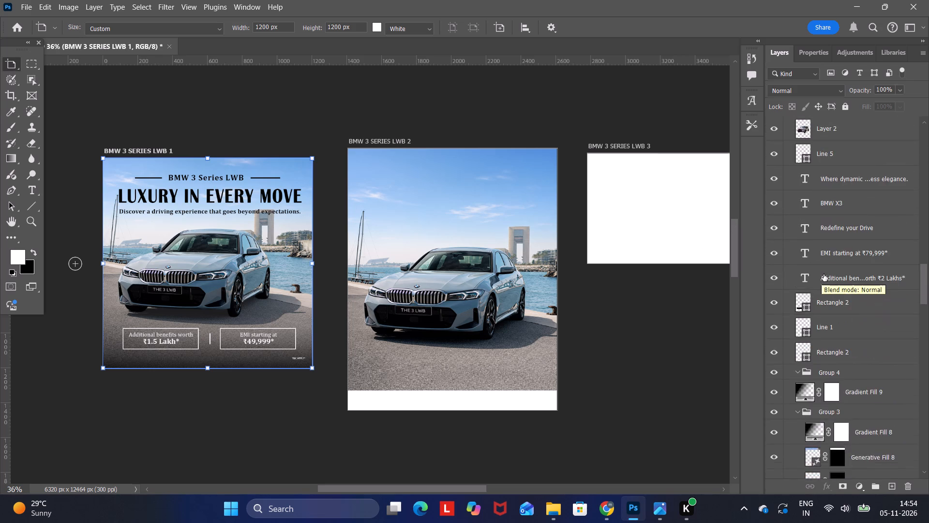
scroll(824, 274, up, 5)
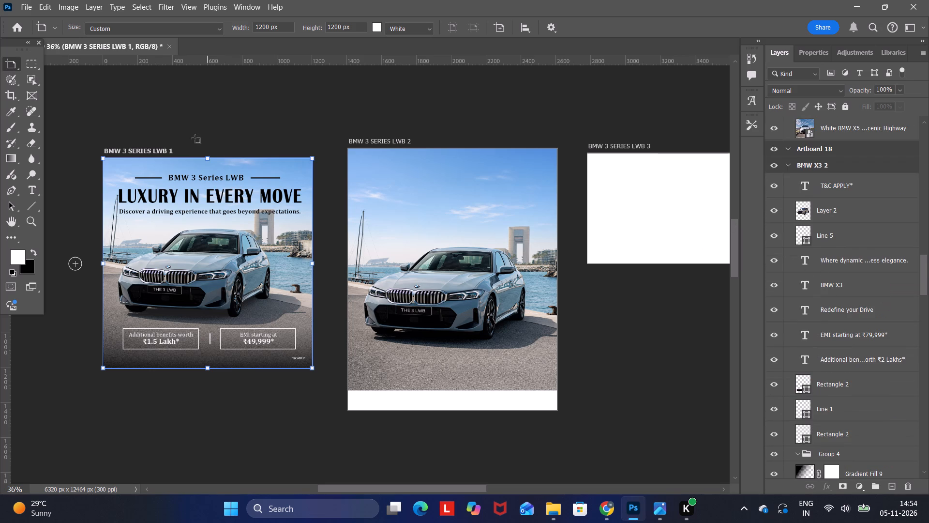
click(167, 151)
alt+scroll(370, 175, down, 17)
scroll(430, 178, up, 11)
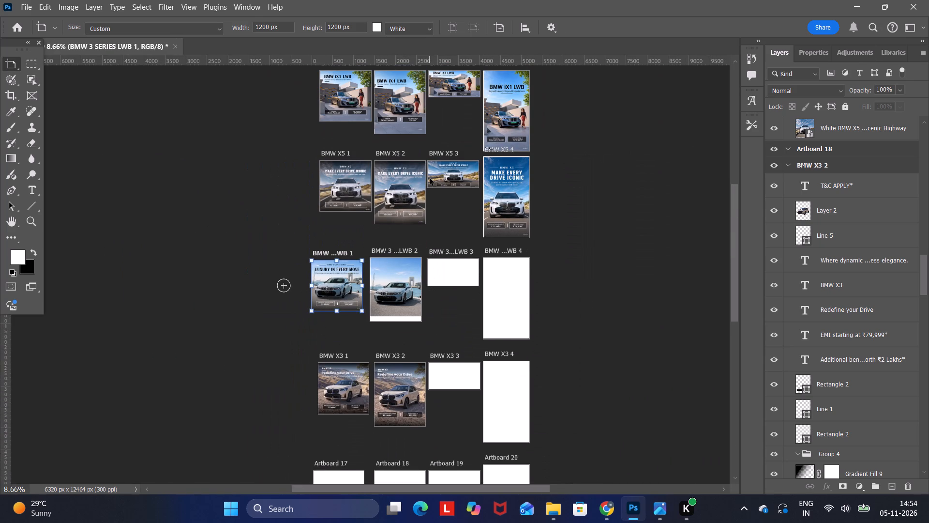
scroll(430, 178, up, 5)
alt+scroll(354, 265, up, 9)
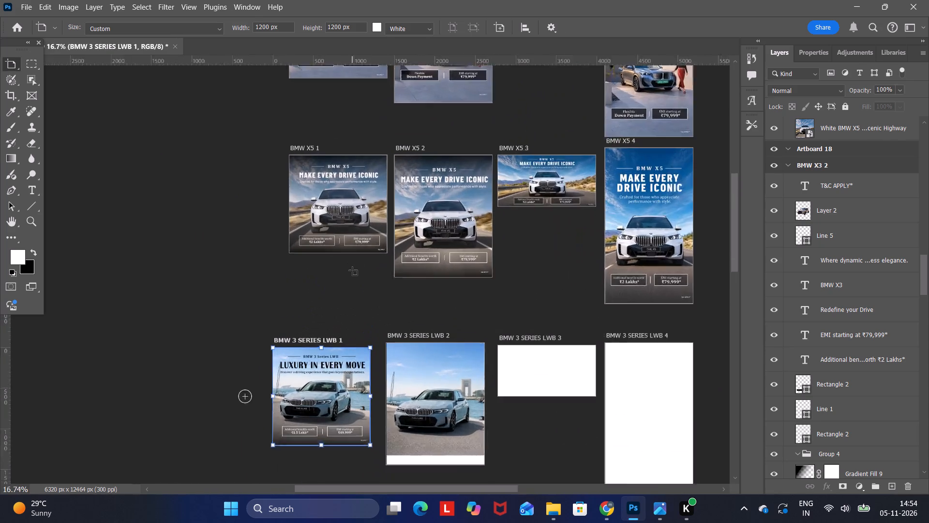
alt+scroll(343, 296, up, 4)
scroll(343, 296, down, 15)
scroll(331, 289, up, 3)
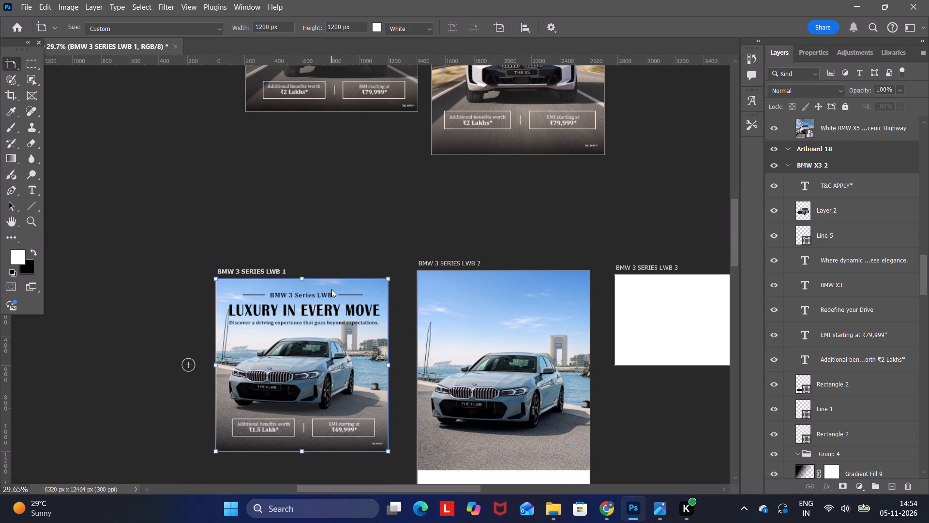
scroll(863, 234, up, 5)
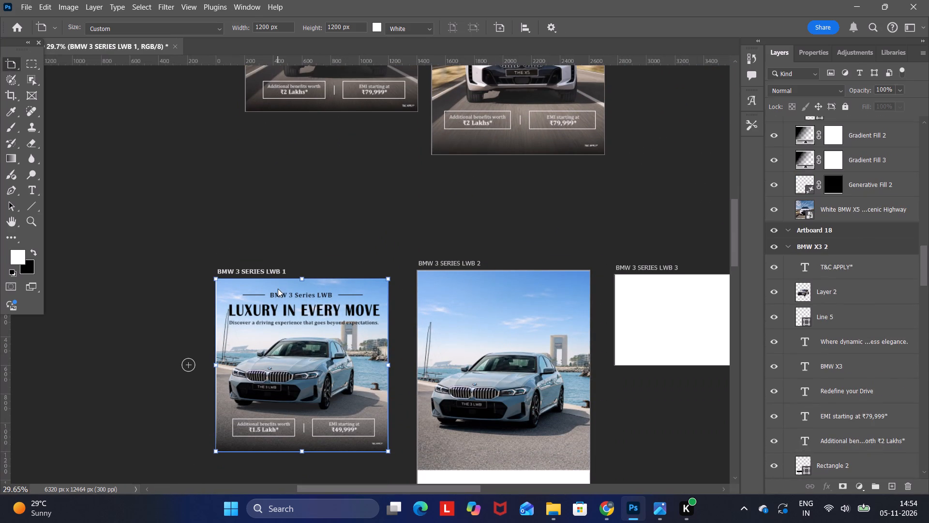
Select the waterfront background on BMW 3 SERIES LWB 1 and examine the order of that artboard's layers.
click(278, 289)
scroll(829, 190, up, 9)
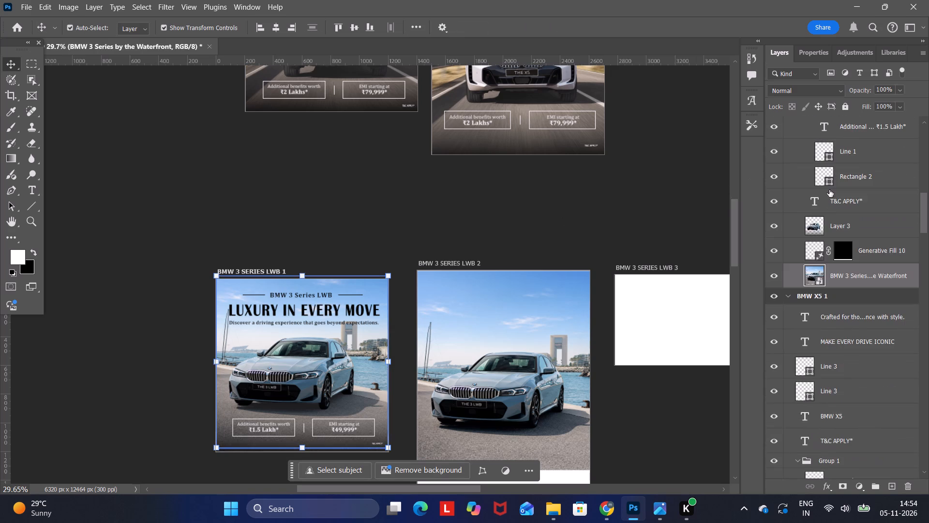
scroll(830, 190, up, 9)
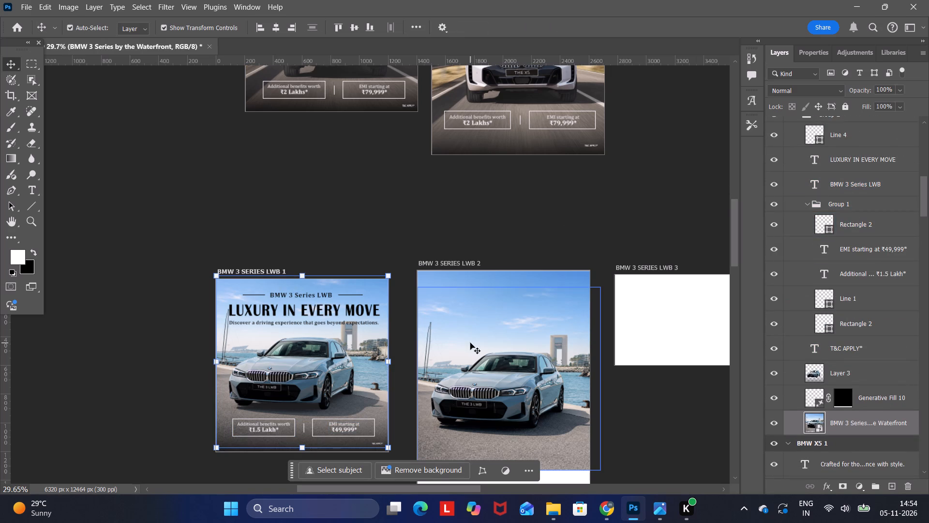
scroll(812, 255, up, 2)
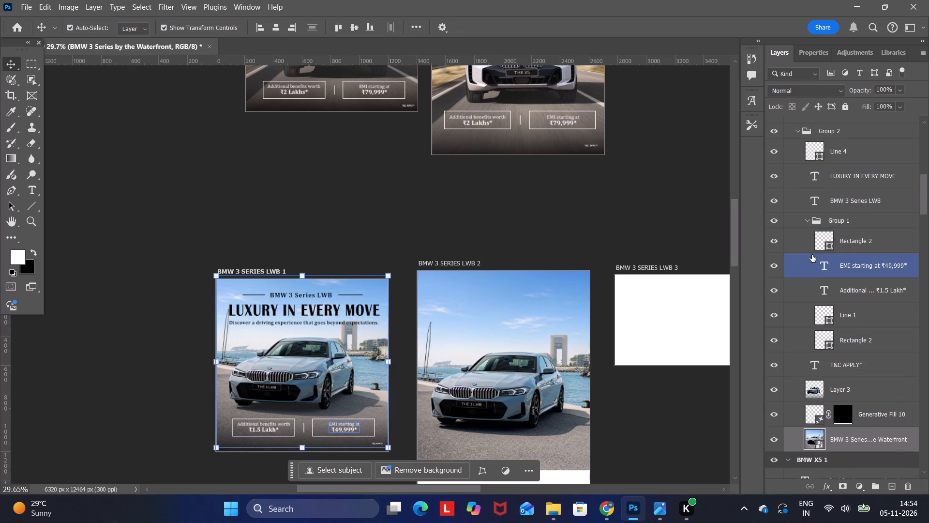
scroll(812, 255, up, 1)
scroll(812, 255, down, 2)
scroll(478, 280, down, 2)
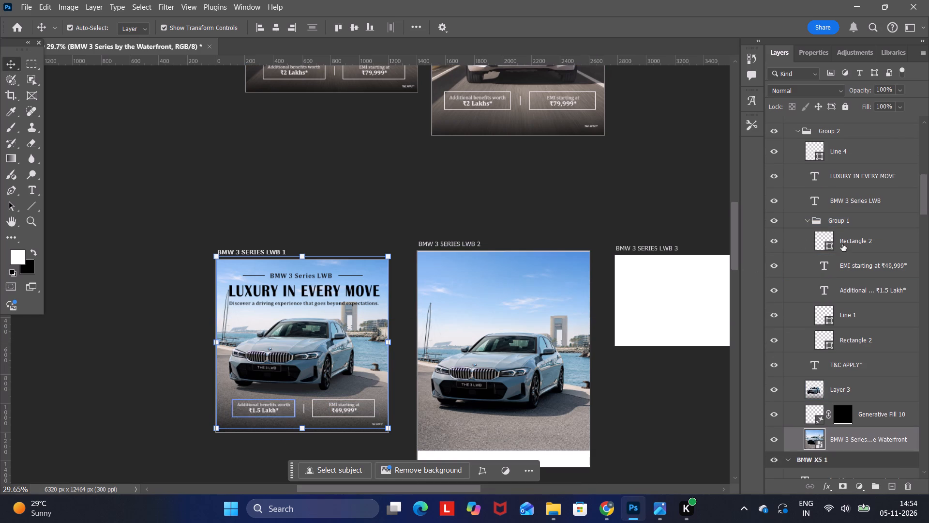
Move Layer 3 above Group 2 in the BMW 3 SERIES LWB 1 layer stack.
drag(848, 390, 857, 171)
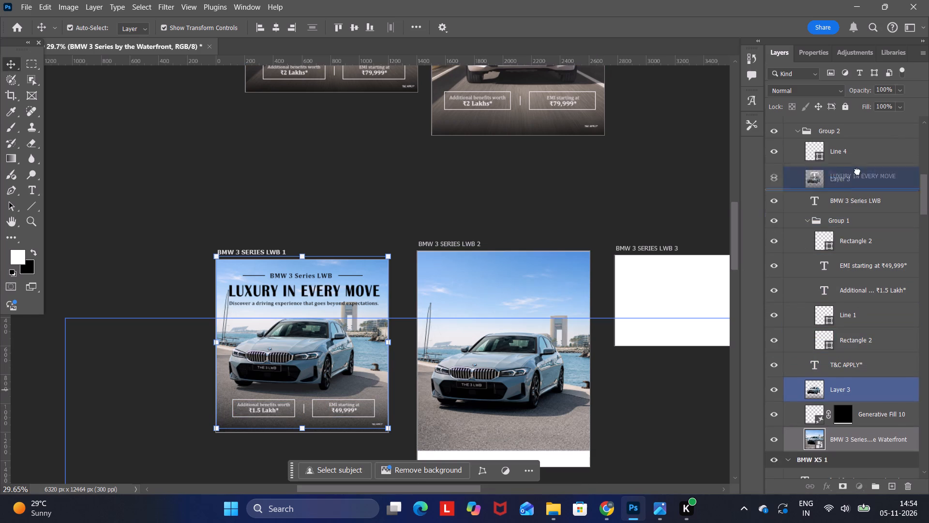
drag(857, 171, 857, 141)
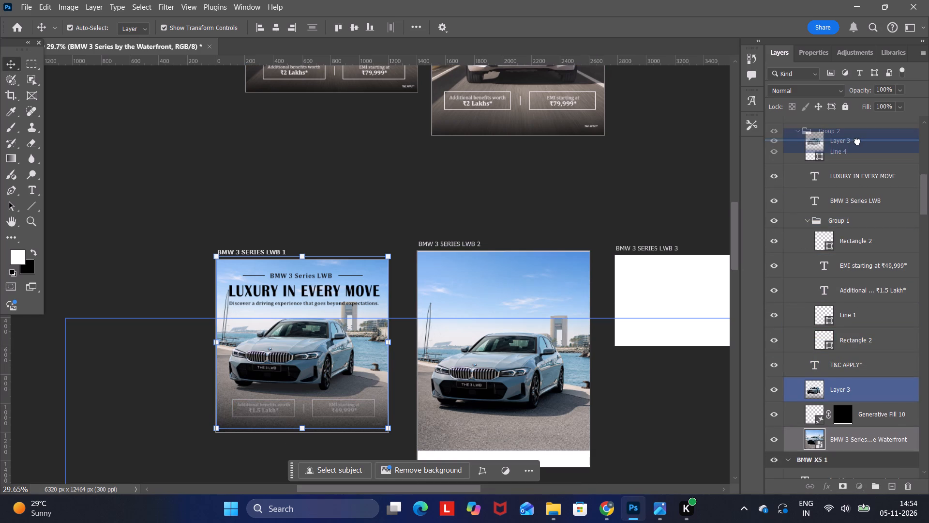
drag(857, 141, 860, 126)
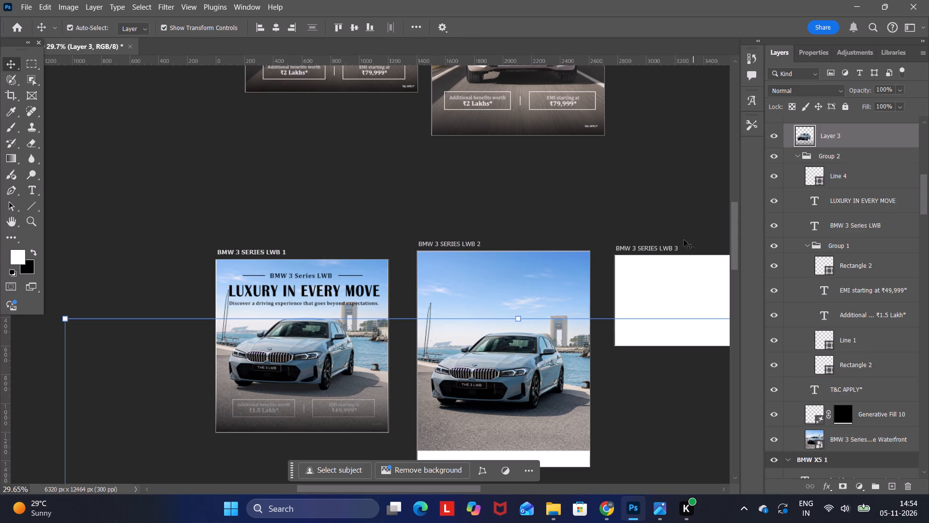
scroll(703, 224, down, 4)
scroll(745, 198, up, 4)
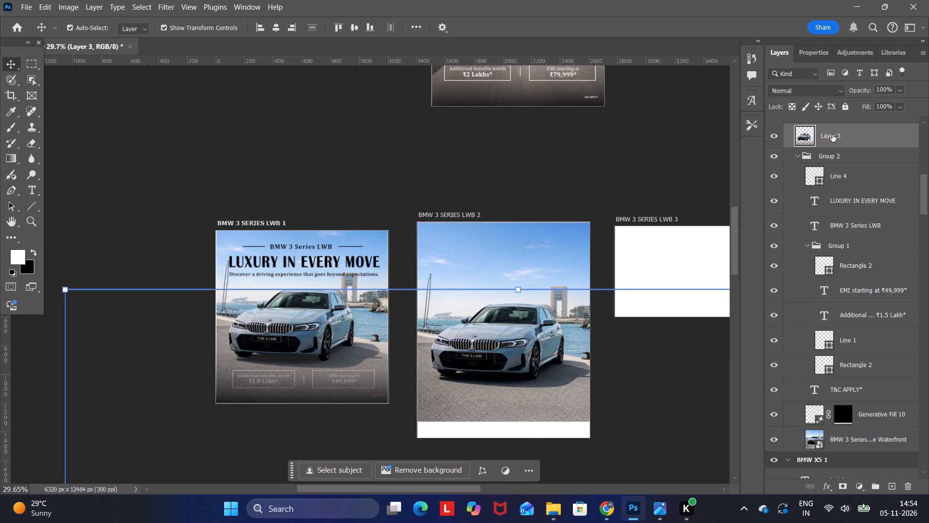
Place Layer 3 inside Group 2, directly below Group 1 and above the T&C APPLY* text.
drag(832, 135, 846, 278)
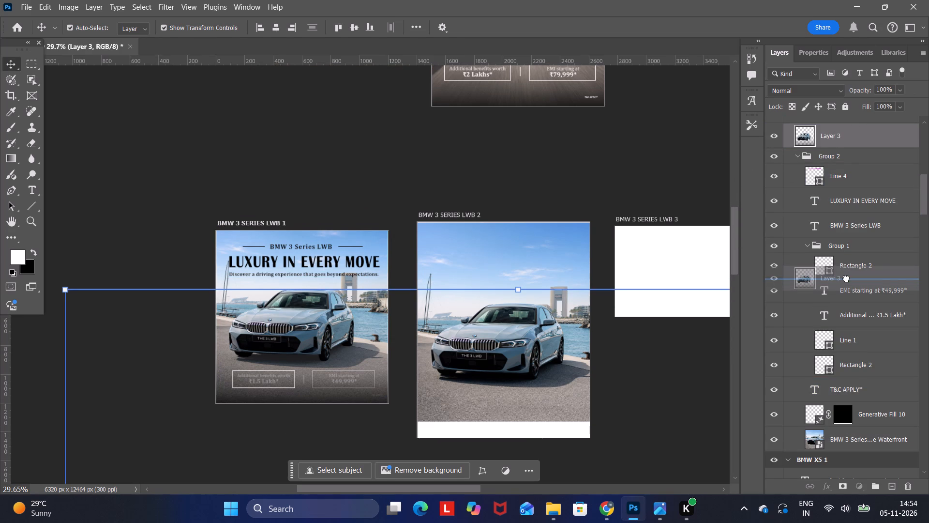
drag(846, 278, 846, 280)
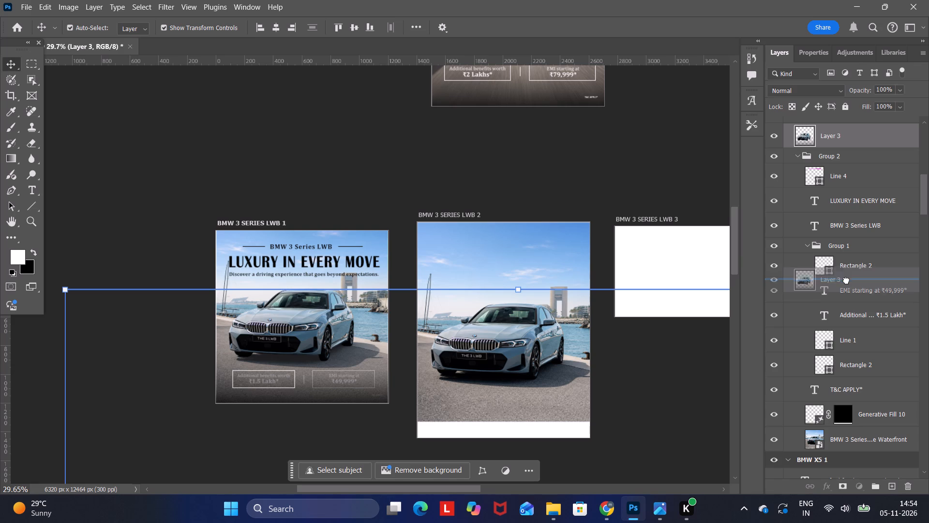
drag(846, 280, 835, 394)
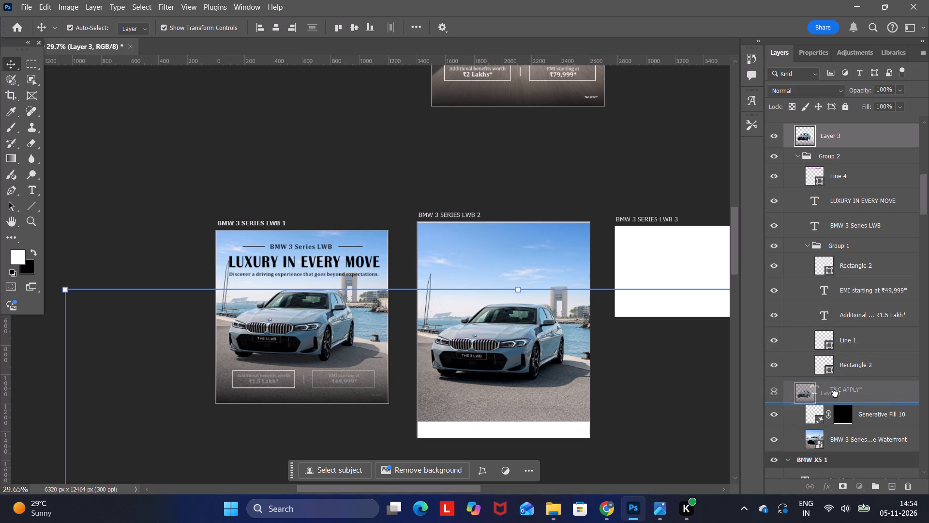
drag(835, 394, 834, 384)
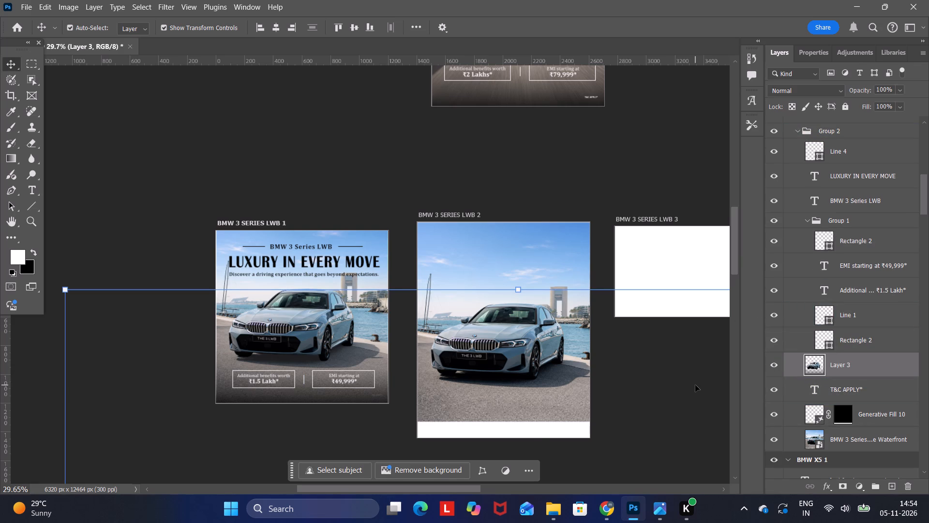
click(695, 385)
Examine how Layer 3 overlaps the car, offer boxes and T&C text on BMW 3 SERIES LWB 1.
scroll(62, 261, up, 6)
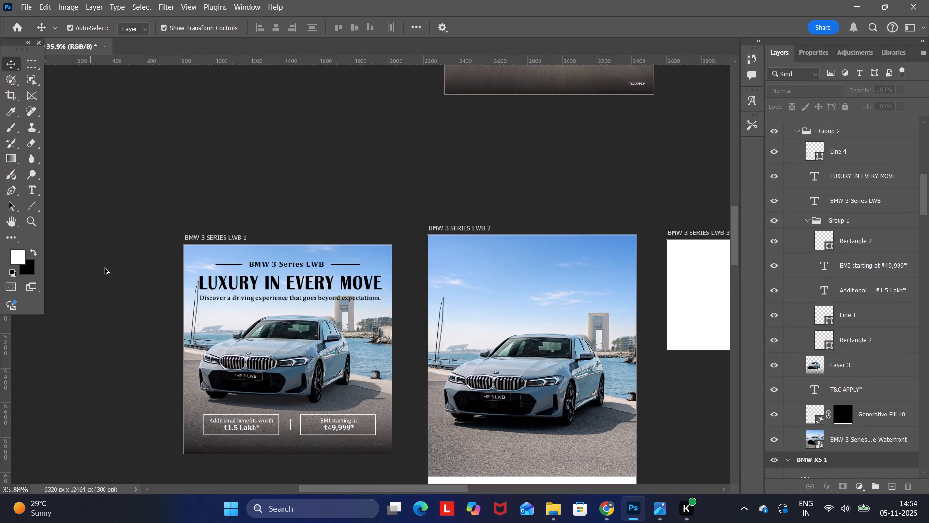
scroll(105, 268, up, 4)
alt+scroll(284, 338, up, 4)
scroll(293, 327, down, 8)
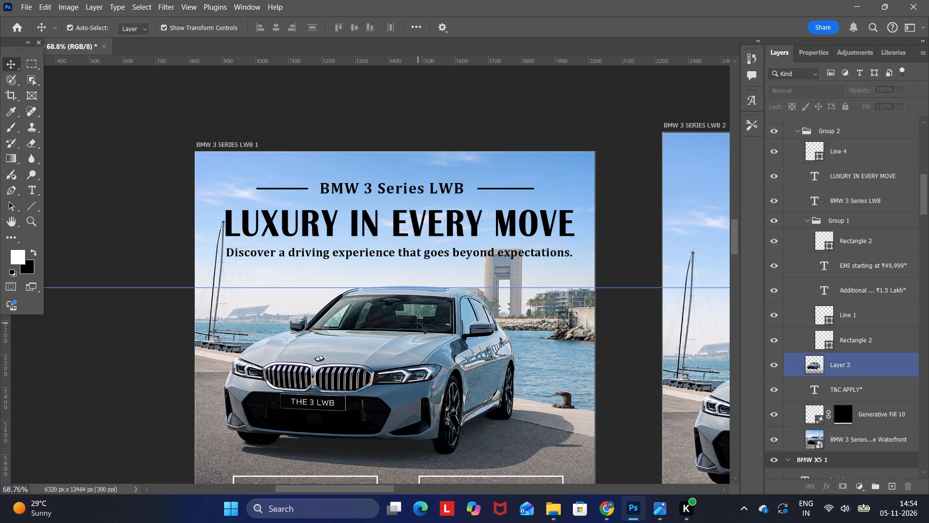
click(418, 323)
click(411, 337)
click(409, 365)
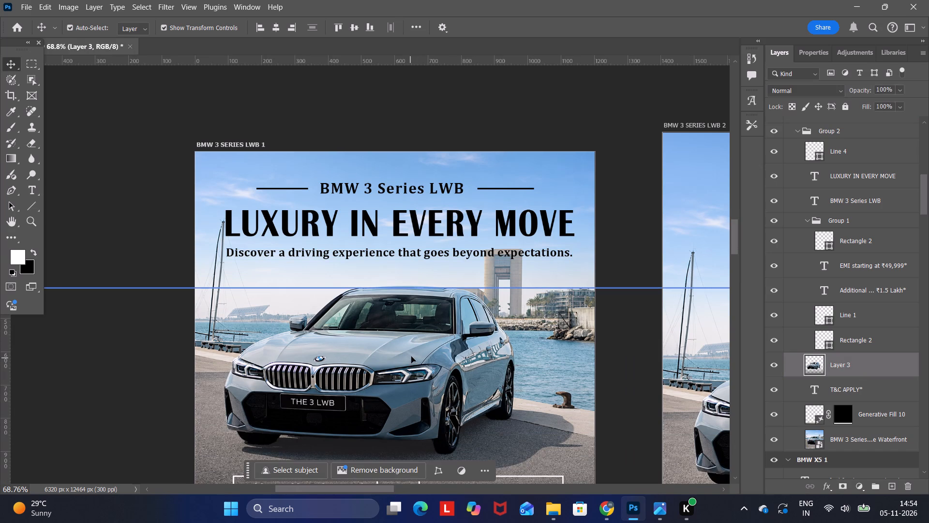
scroll(883, 309, up, 4)
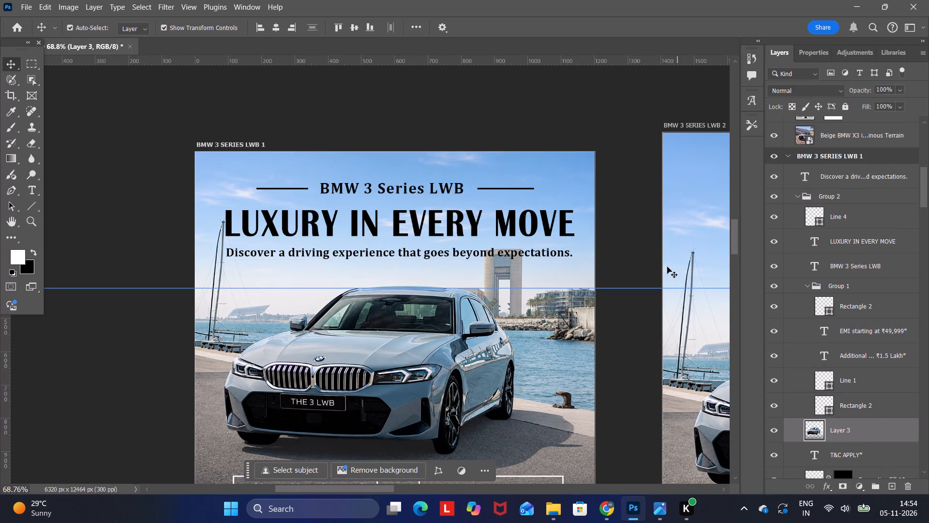
scroll(665, 270, down, 7)
scroll(590, 404, down, 4)
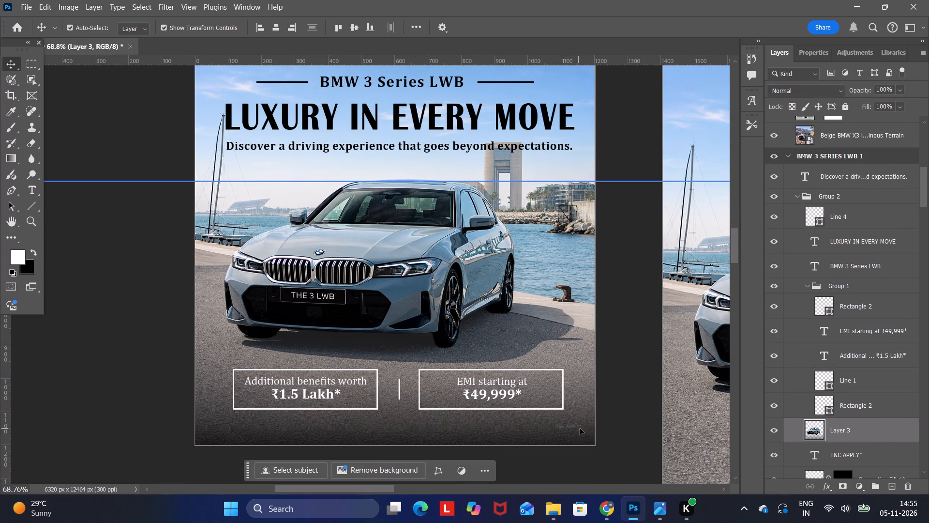
Move the T&C APPLY* text into Group 1 on BMW 3 SERIES LWB 1, below the lower Rectangle 2 and above Layer 3.
scroll(845, 399, down, 3)
drag(843, 404, 834, 366)
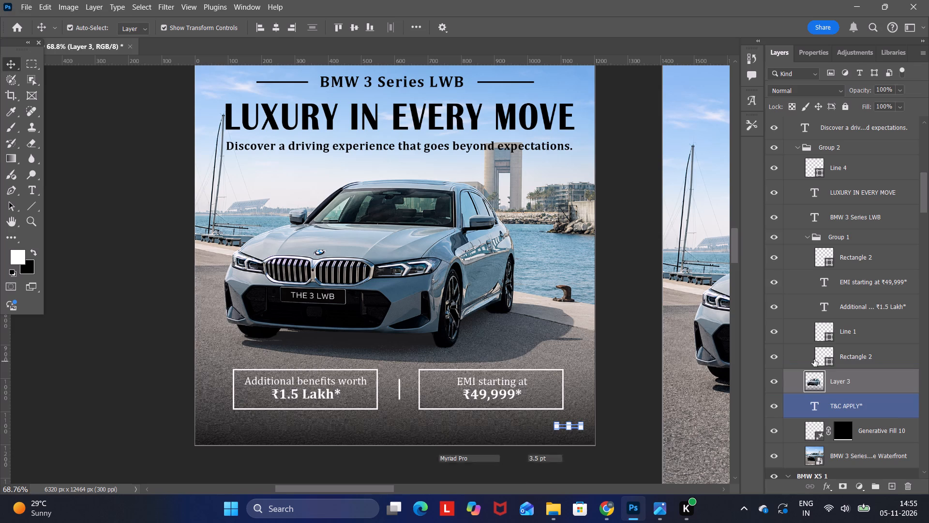
click(628, 309)
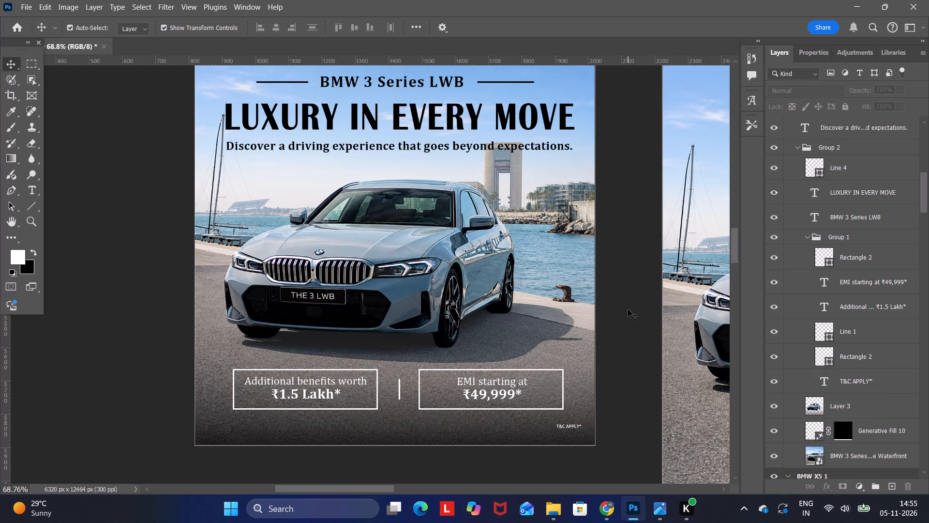
Select the blank white strip along the bottom of BMW 3 SERIES LWB 2 and fill it using Generative Fill without a prompt.
scroll(578, 302, down, 12)
click(482, 385)
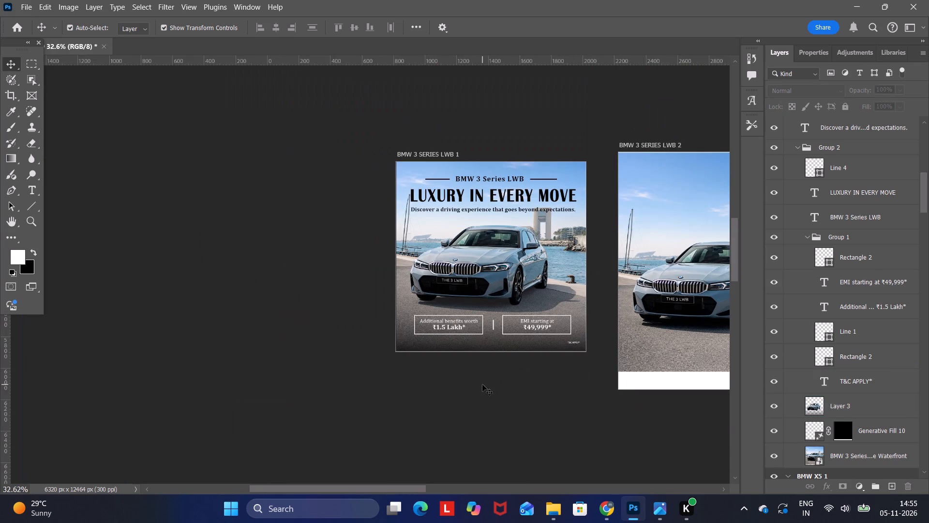
drag(353, 487, 393, 487)
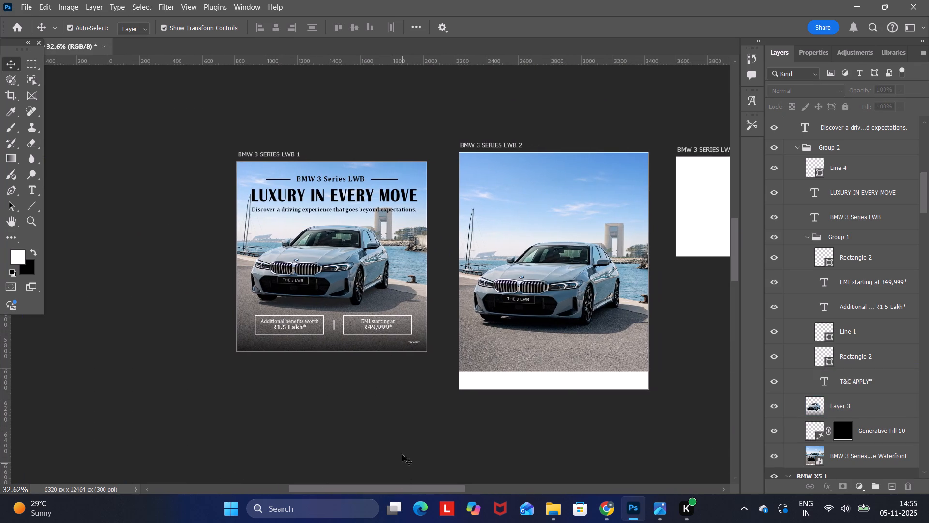
click(306, 429)
click(278, 411)
click(30, 65)
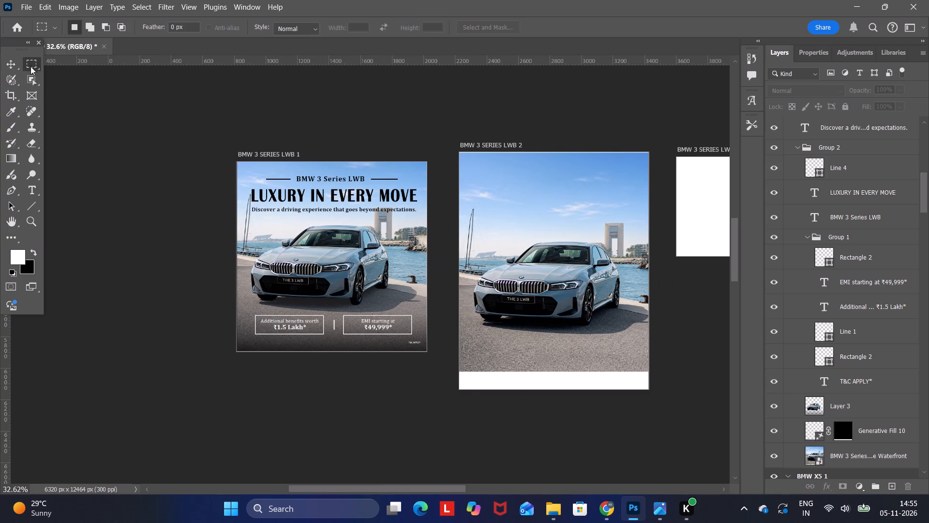
drag(456, 369, 670, 387)
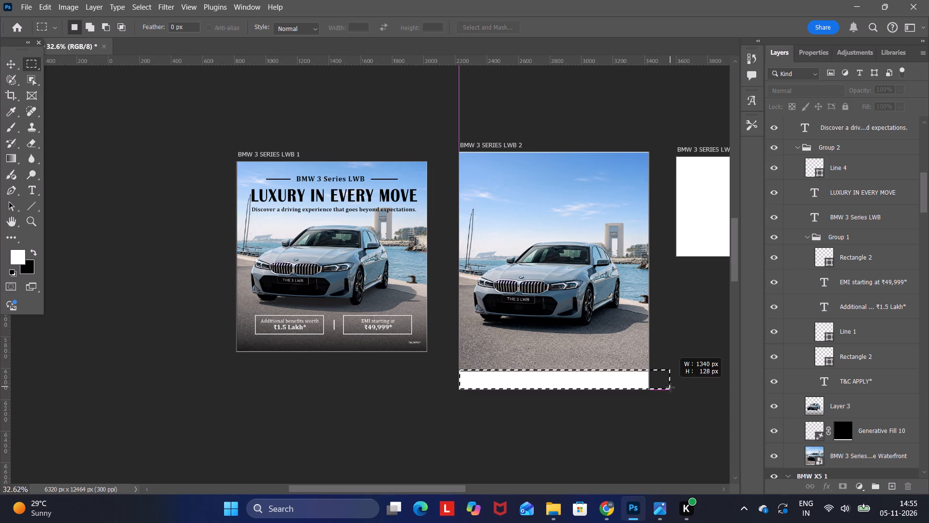
drag(670, 387, 648, 392)
drag(460, 409, 464, 408)
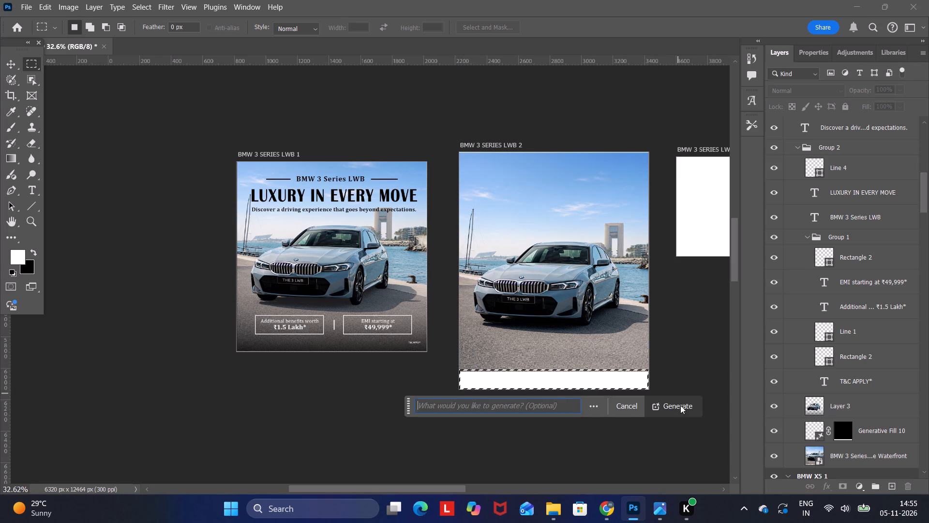
click(674, 412)
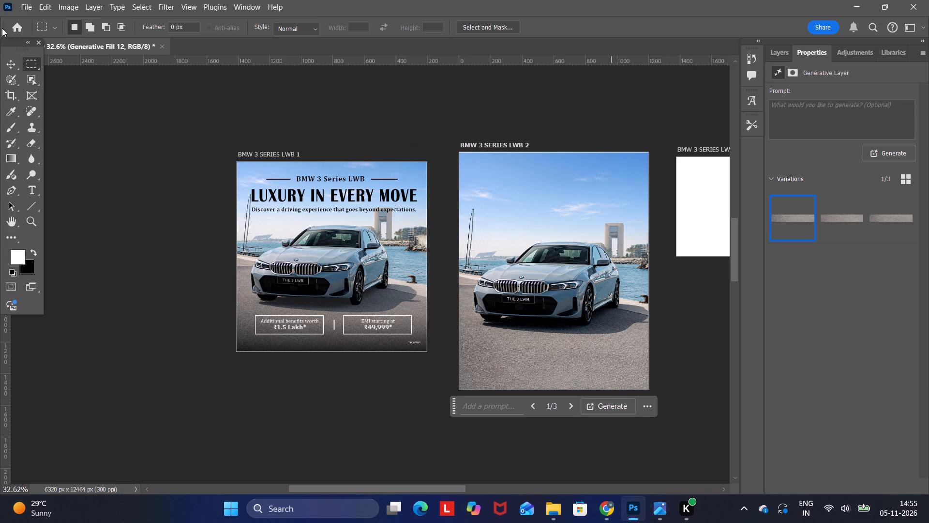
click(5, 61)
click(129, 111)
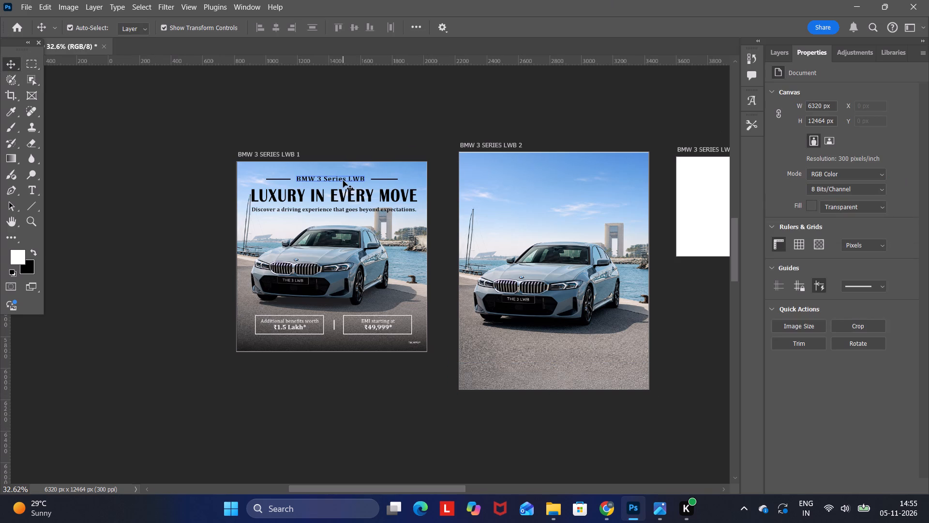
Copy Group 1 with the offer boxes from BMW 3 SERIES LWB 1 and paste it into BMW 3 SERIES LWB 2.
click(776, 48)
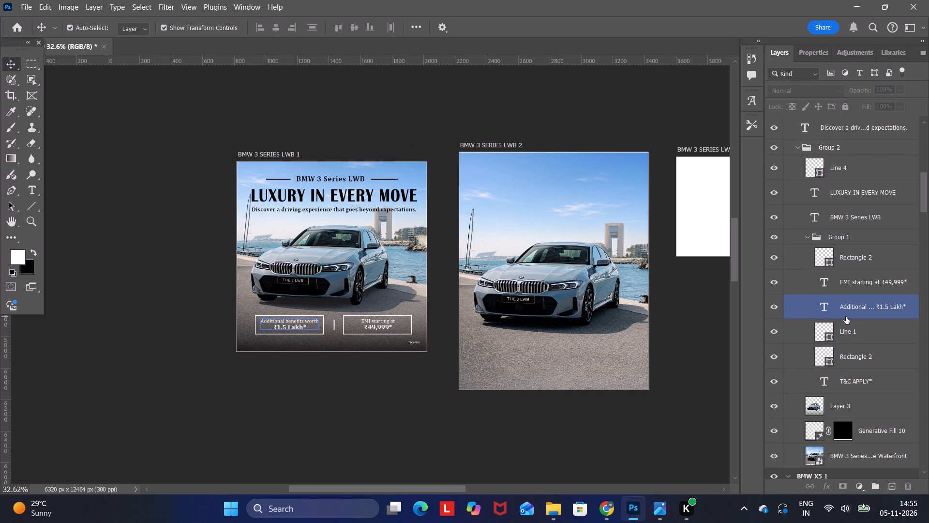
click(845, 237)
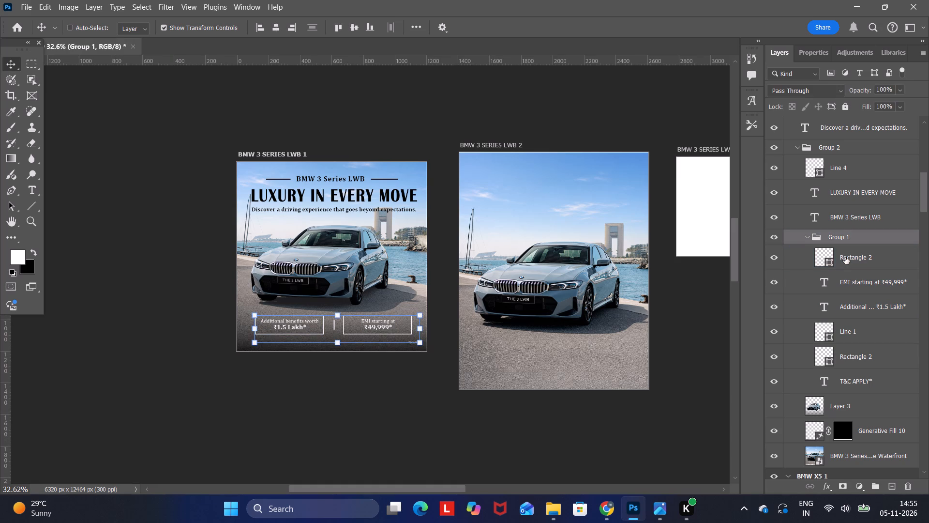
key(ctrl+c)
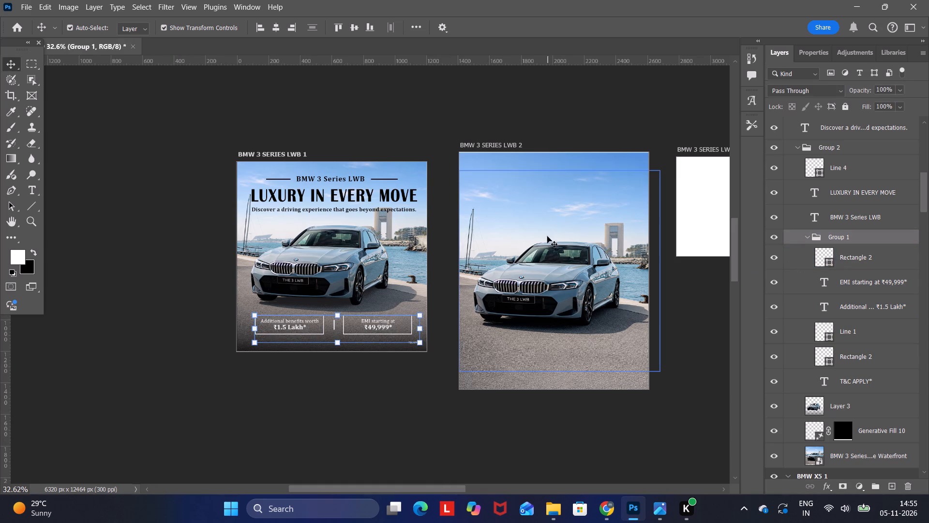
click(493, 146)
click(524, 196)
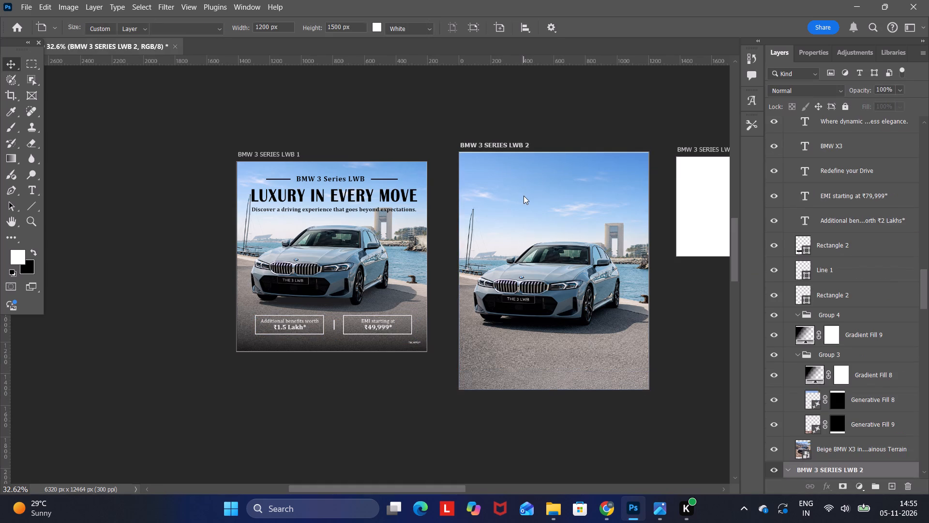
key(ctrl+v)
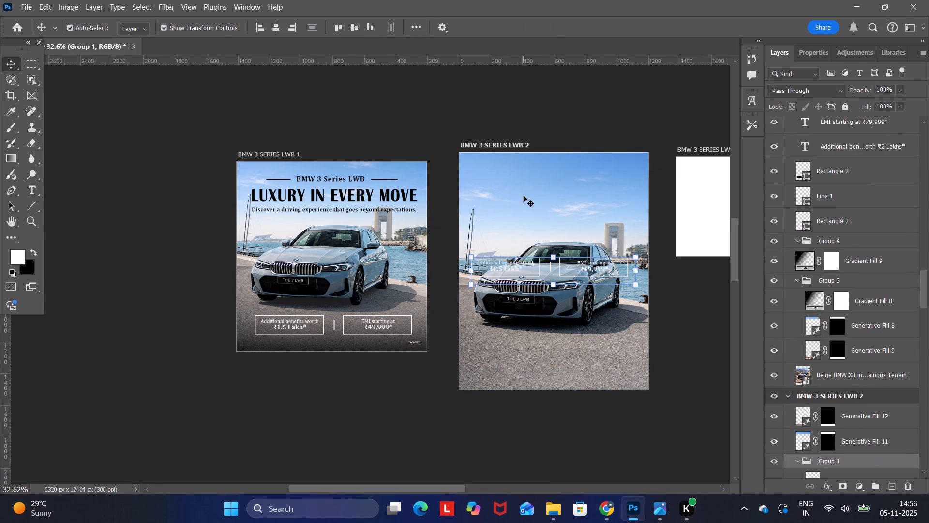
Move the pasted Group 1 down and slightly right on BMW 3 SERIES LWB 2, onto the pavement below the car.
key(Down)
key(Down)
key(Down)
key(Down)
key(Down)
key(Down)
key(Down)
key(Down)
key(Down)
key(Down)
key(Down)
key(Down)
key(Down)
key(Down)
key(Down)
key(Down)
key(Down)
key(Down)
key(Down)
key(Down)
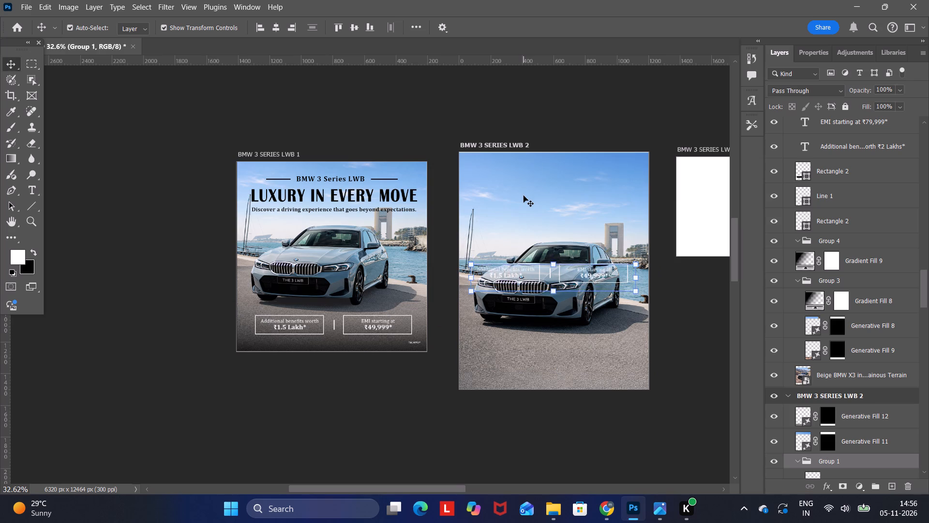
key(Right)
key(Right)
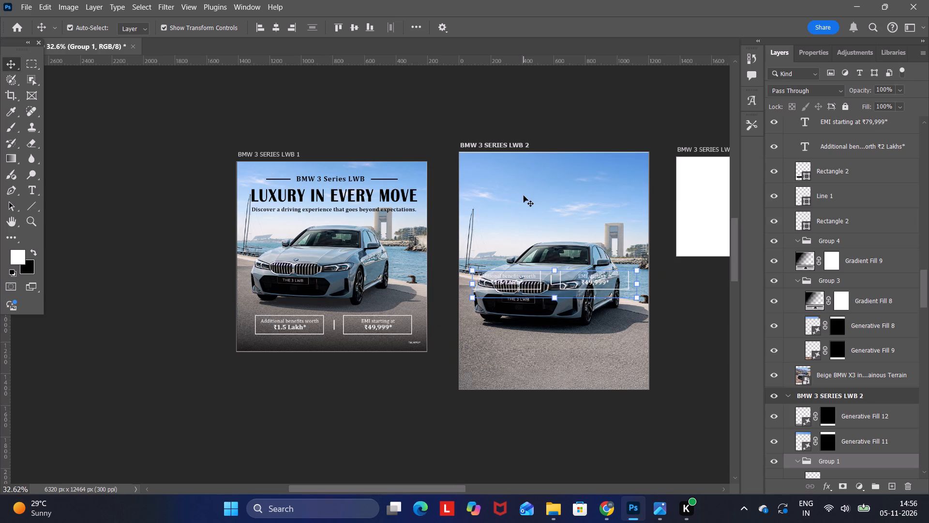
key(Right)
key(Down)
key(Down)
key(Down)
key(Down)
key(Down)
key(Down)
key(Down)
key(Down)
key(Down)
key(Down)
key(Down)
key(Down)
key(Down)
key(Down)
key(Down)
key(Down)
key(Down)
key(Down)
key(Right)
key(Right)
key(Right)
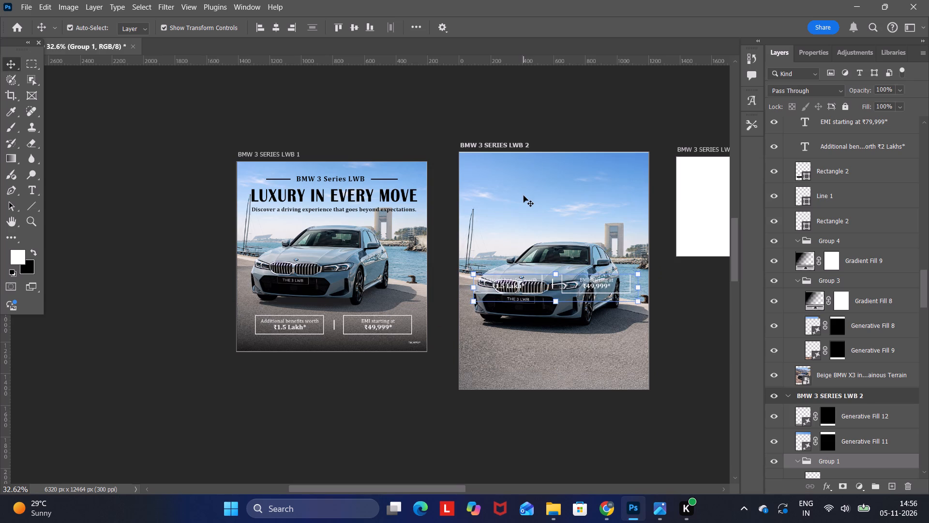
key(Down)
key(Down)
key(Down)
key(Right)
key(Down)
key(Down)
key(Down)
key(Down)
key(Down)
key(Down)
key(Down)
key(Down)
key(Down)
key(Down)
key(Down)
key(Down)
key(Down)
key(Down)
key(Down)
key(Down)
key(Down)
key(Down)
key(Down)
key(Down)
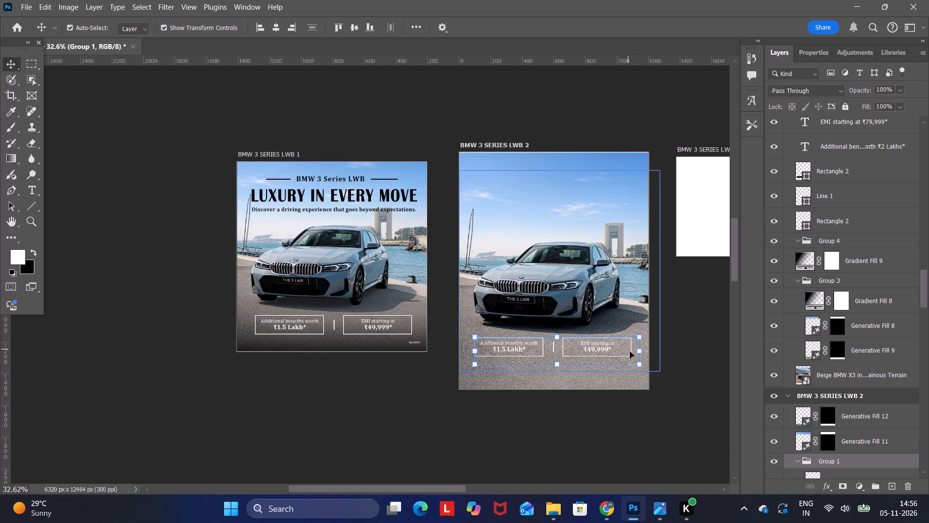
Scale the pasted Group 1 to about 106.6% and reposition it at about X 637, Y 1293 px.
shift+drag(640, 367, 650, 373)
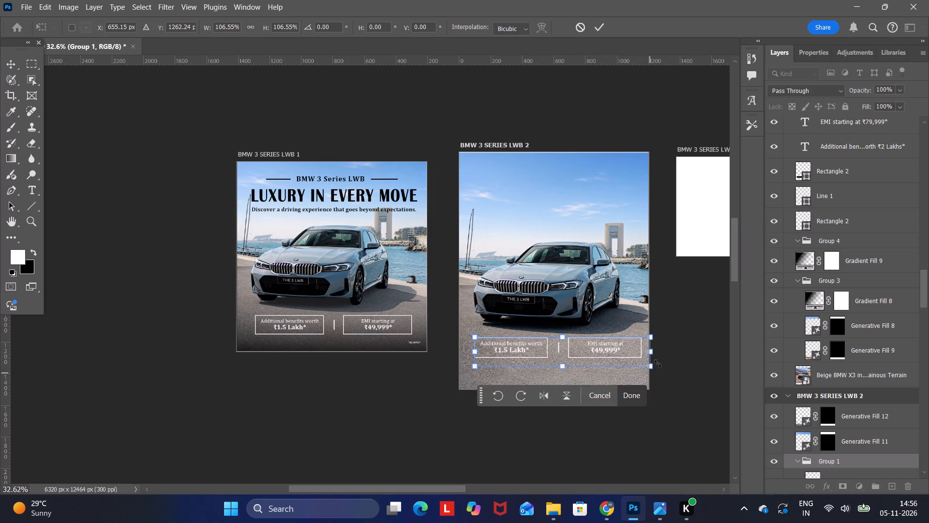
key(Left)
key(Left)
key(Left)
key(Left)
key(Left)
key(Left)
key(Left)
key(Left)
key(Left)
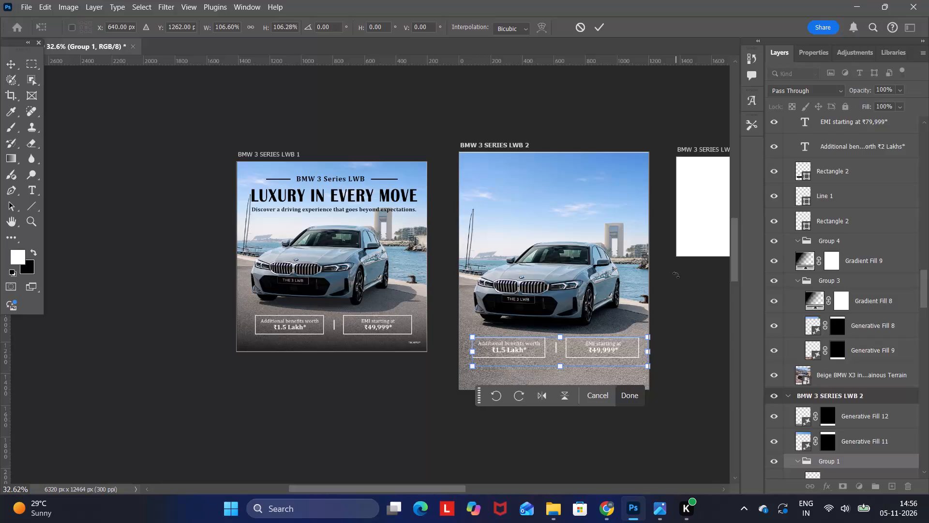
key(Left)
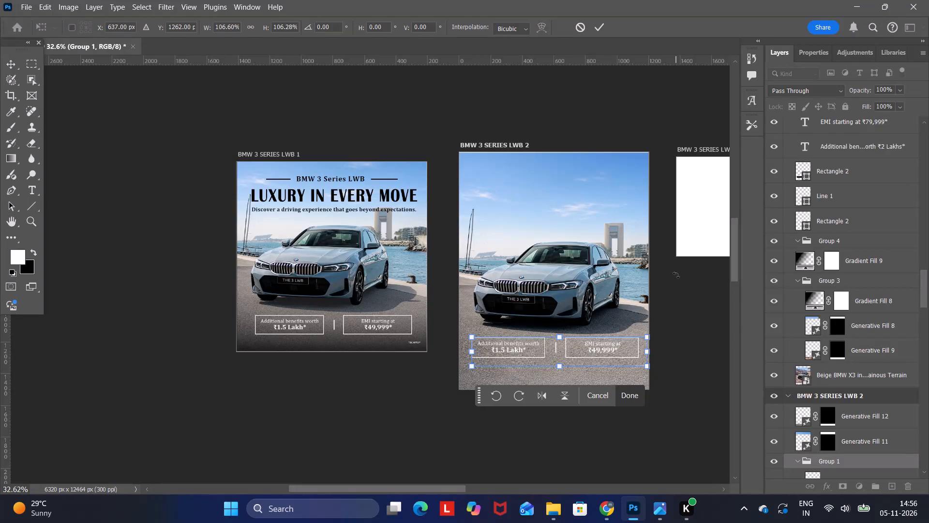
key(Down)
key(Down)
key(Down)
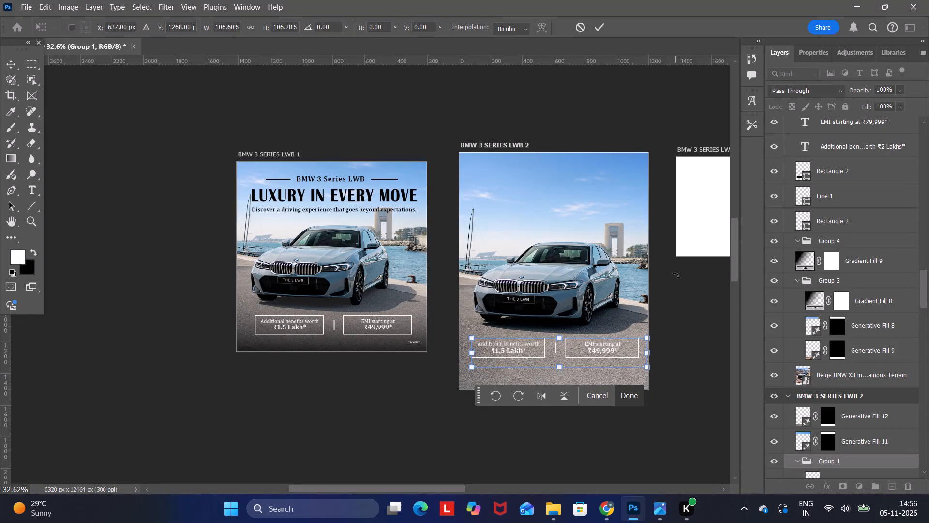
key(Down)
key(Down)
key(Down)
key(Down)
key(Down)
key(Down)
key(Down)
key(Down)
key(Down)
key(Down)
key(Down)
key(Down)
key(Down)
key(Down)
key(Down)
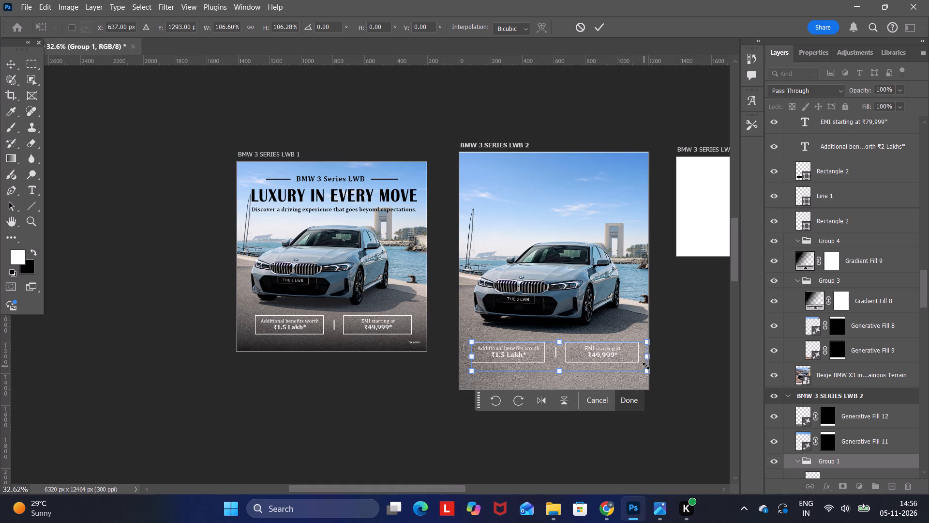
Enlarge the pasted Group 1 to about 110.7%, shift it to about X 640.5 px, and apply the transform.
shift+drag(647, 371, 653, 375)
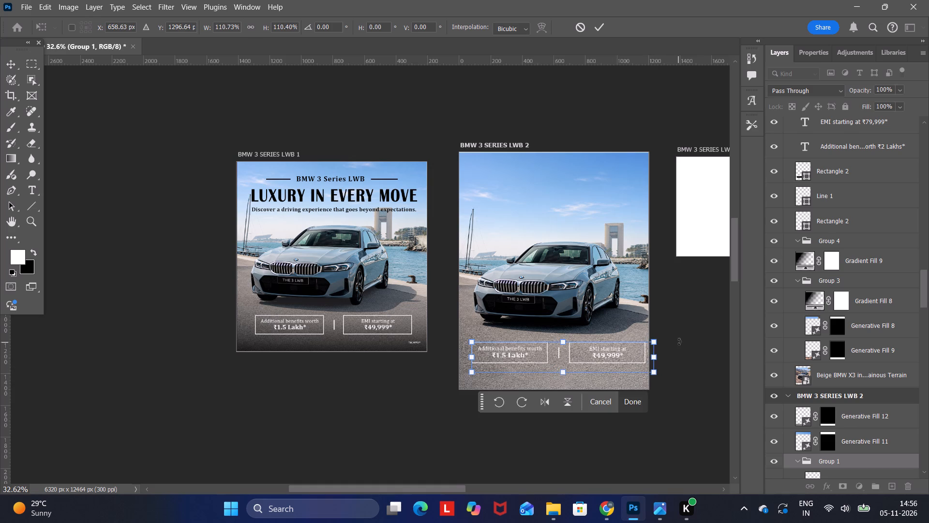
key(Left)
key(Left)
key(Left)
key(Left)
key(Left)
key(Left)
key(Left)
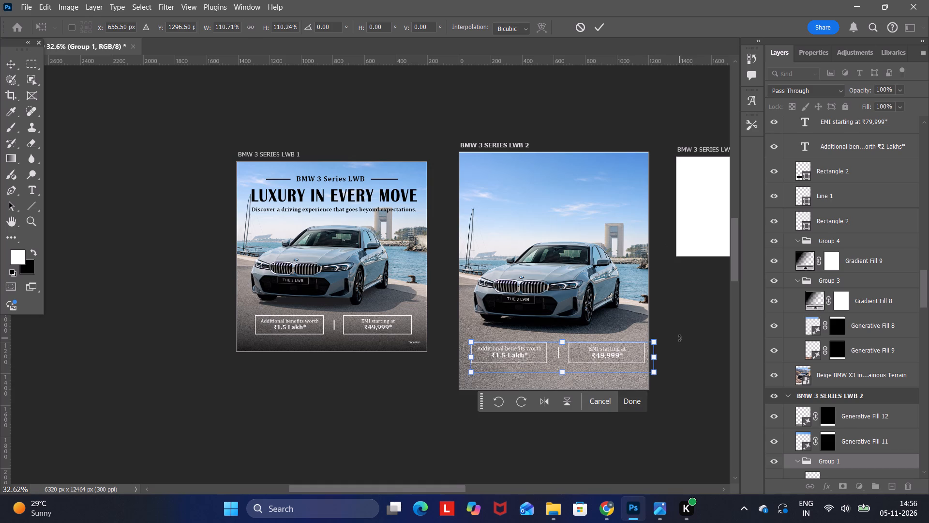
key(Left)
key(Left)
key(Left)
key(Left)
key(Left)
key(Left)
key(Left)
key(Left)
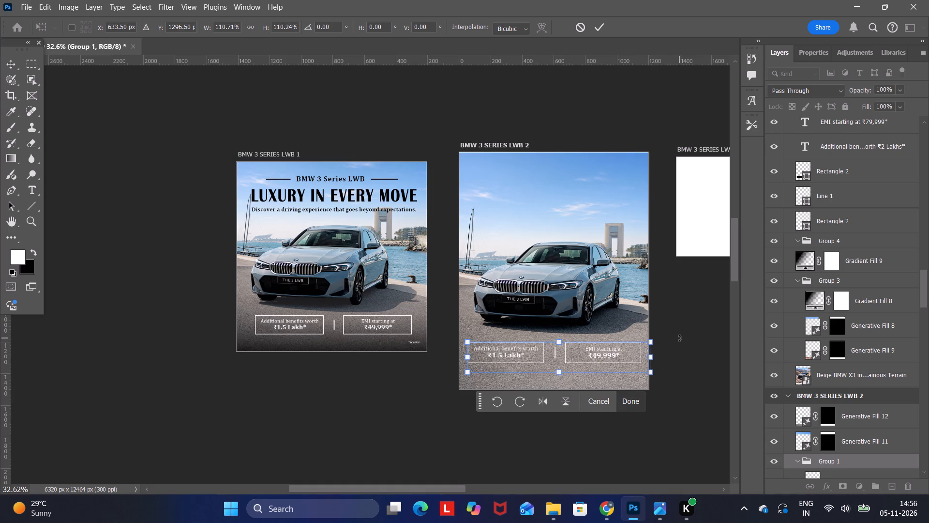
key(Right)
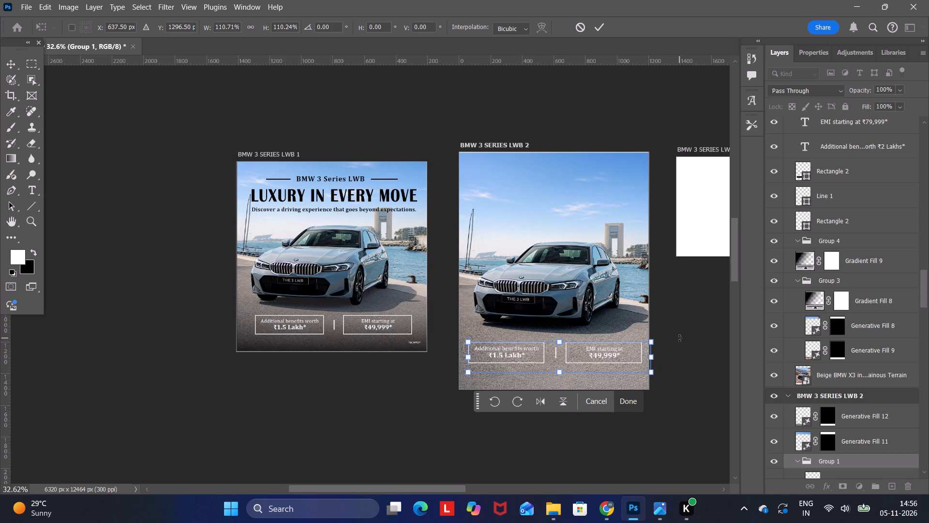
key(Right)
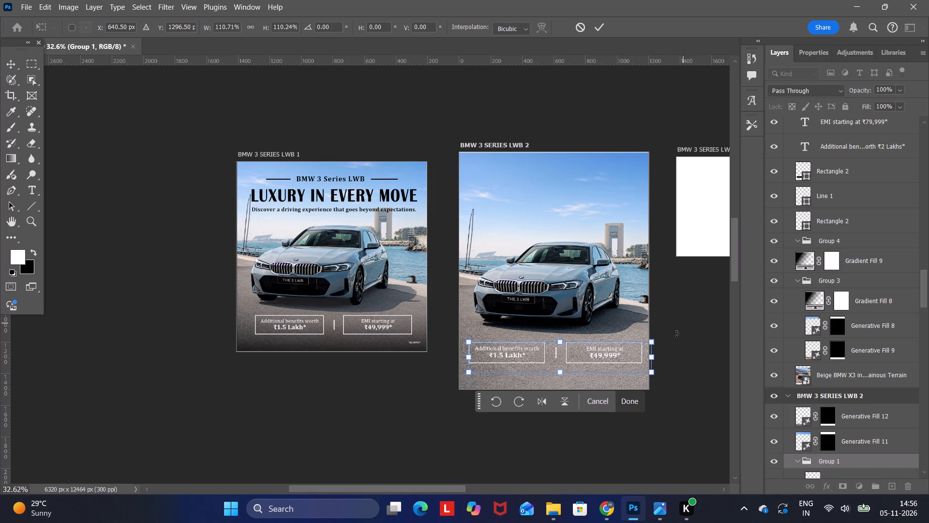
click(634, 401)
click(681, 340)
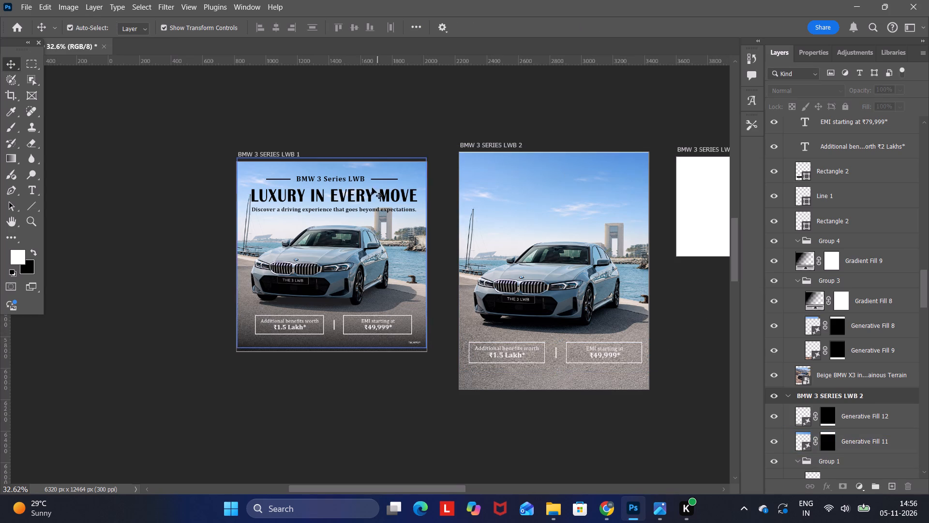
Move the "Discover a driving experience" text into Group 2 on BMW 3 SERIES LWB 1, at the top above Line 4.
click(335, 179)
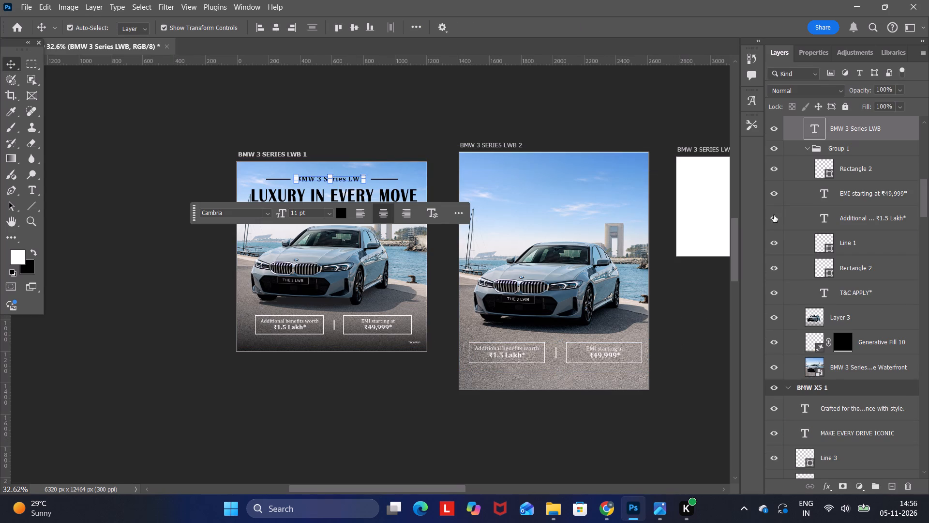
scroll(837, 207, up, 10)
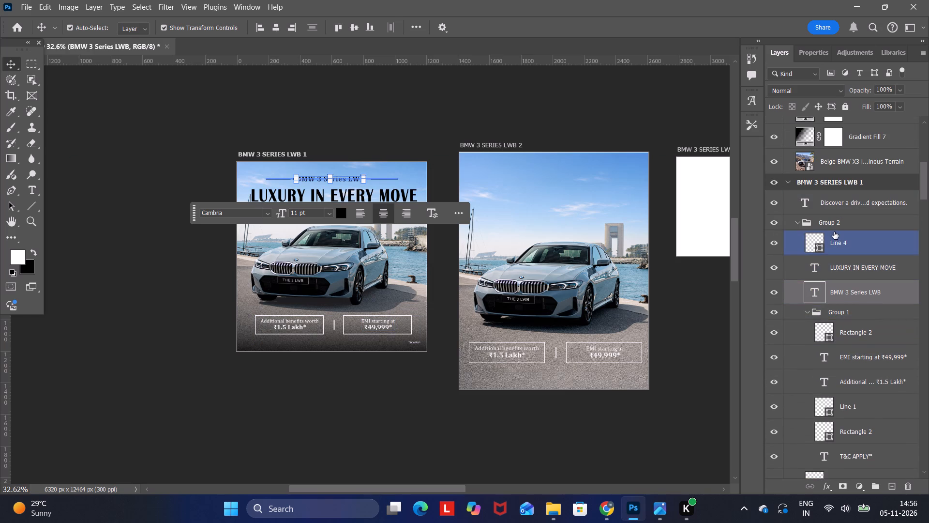
click(837, 223)
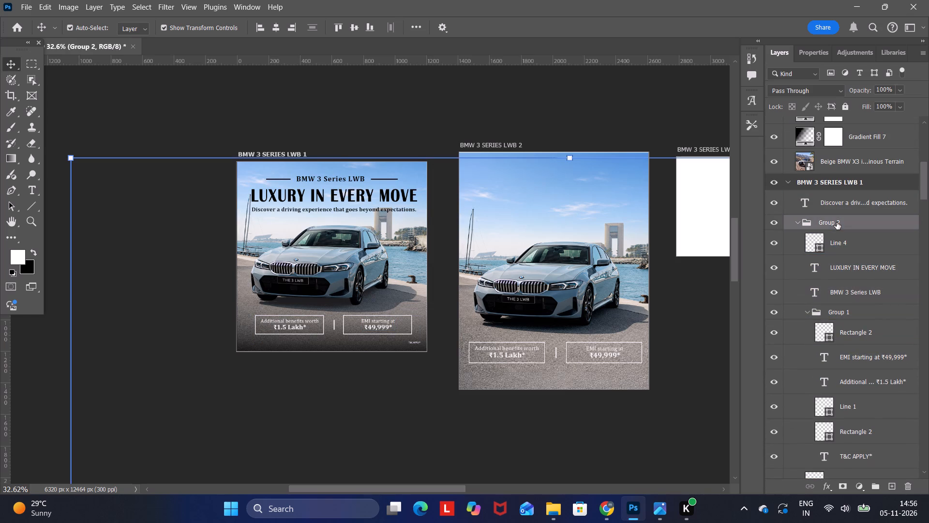
drag(845, 198, 845, 214)
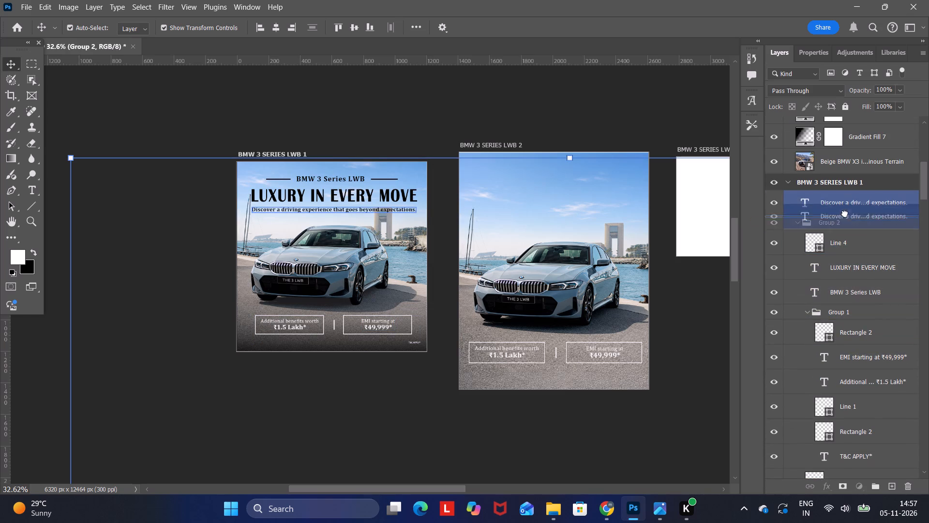
drag(845, 214, 846, 242)
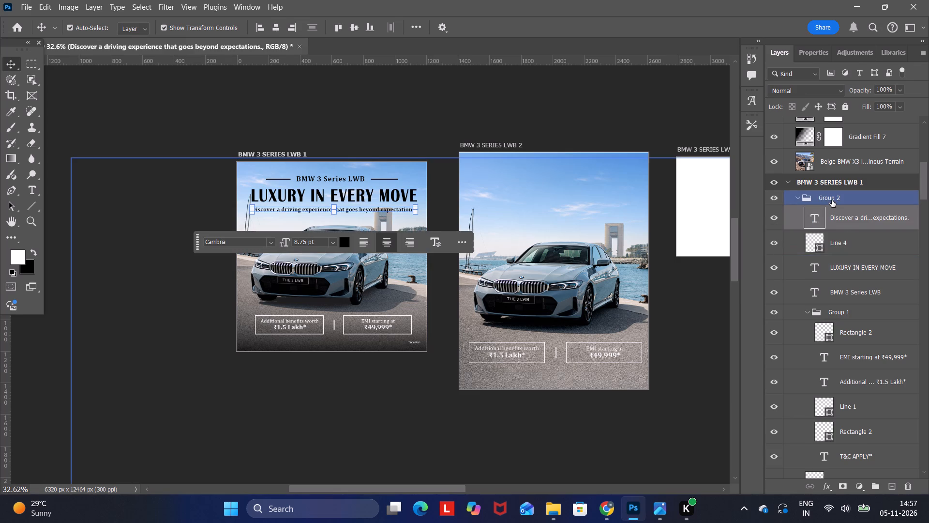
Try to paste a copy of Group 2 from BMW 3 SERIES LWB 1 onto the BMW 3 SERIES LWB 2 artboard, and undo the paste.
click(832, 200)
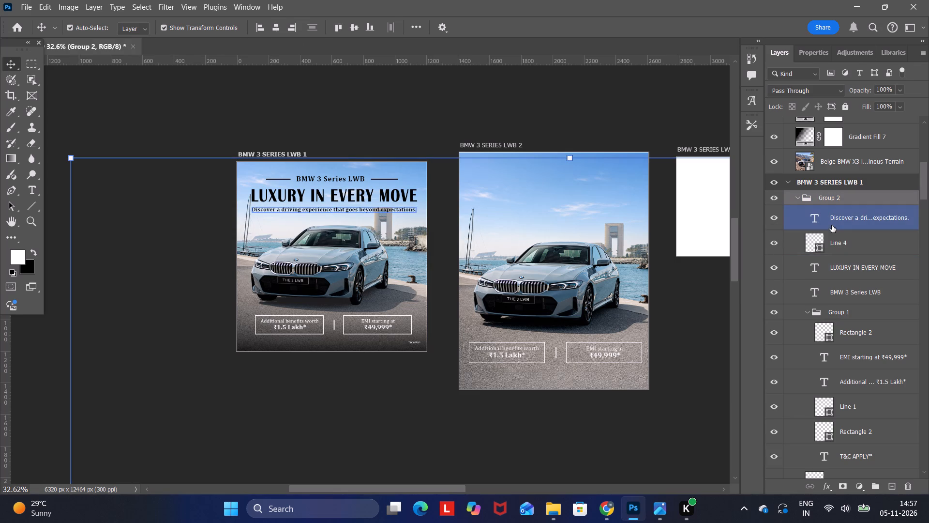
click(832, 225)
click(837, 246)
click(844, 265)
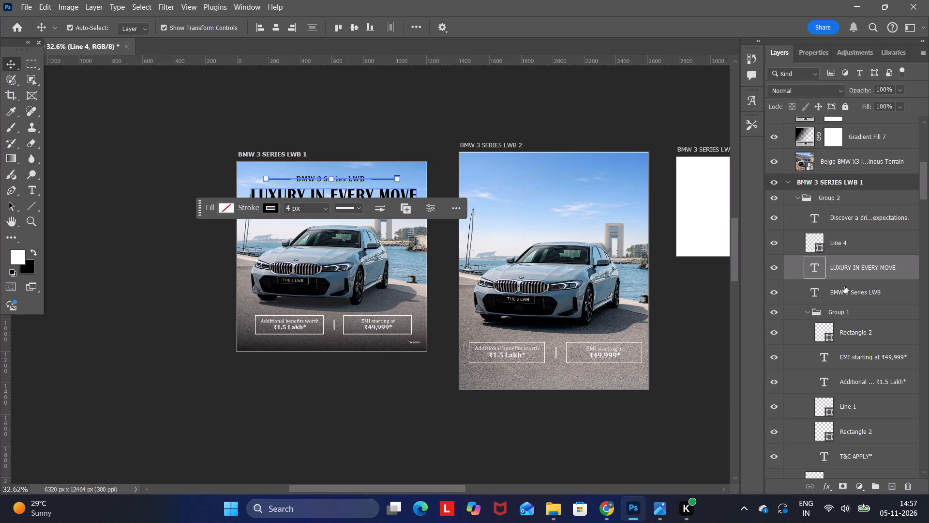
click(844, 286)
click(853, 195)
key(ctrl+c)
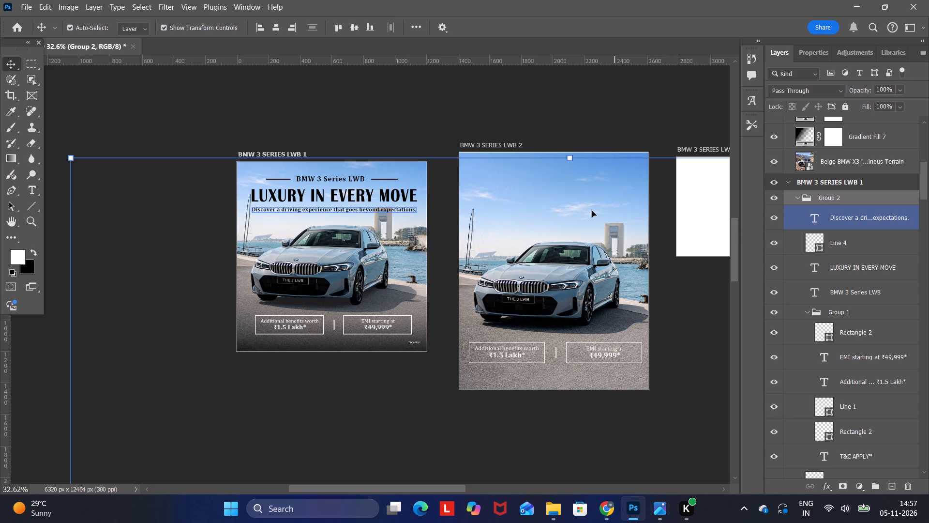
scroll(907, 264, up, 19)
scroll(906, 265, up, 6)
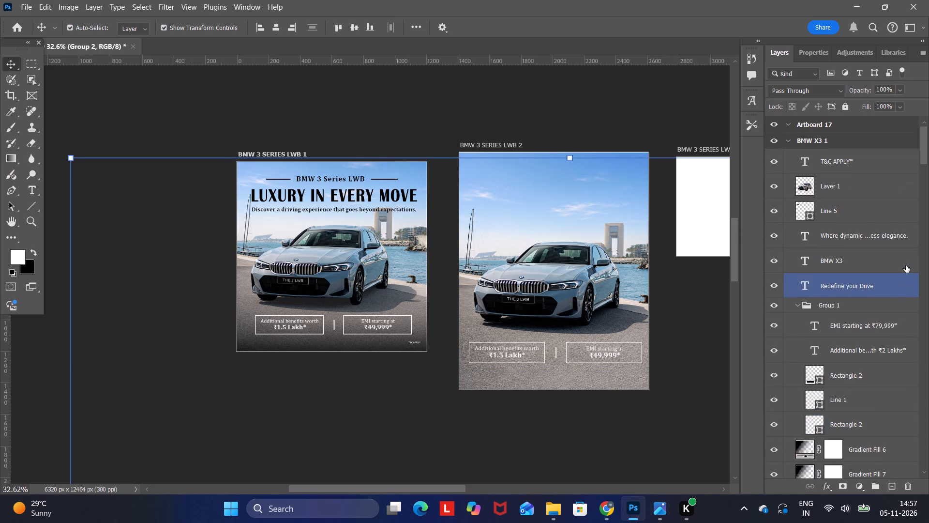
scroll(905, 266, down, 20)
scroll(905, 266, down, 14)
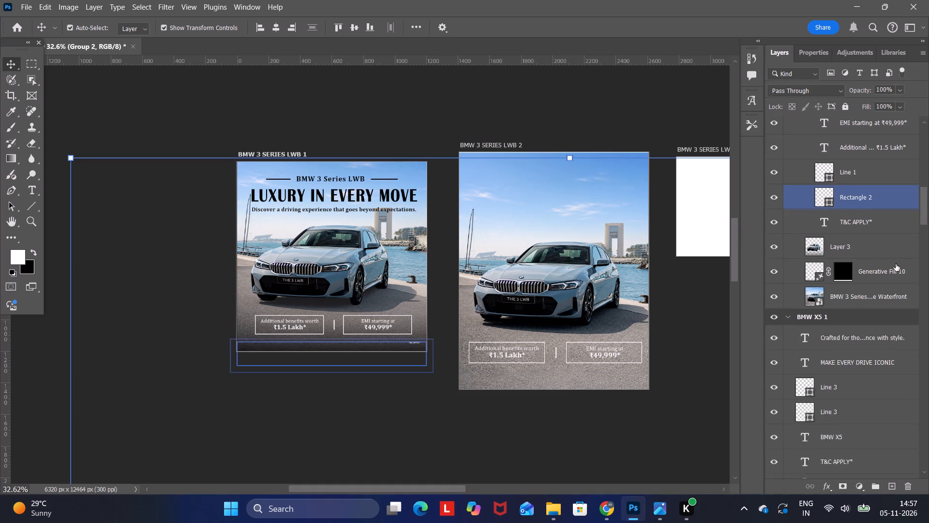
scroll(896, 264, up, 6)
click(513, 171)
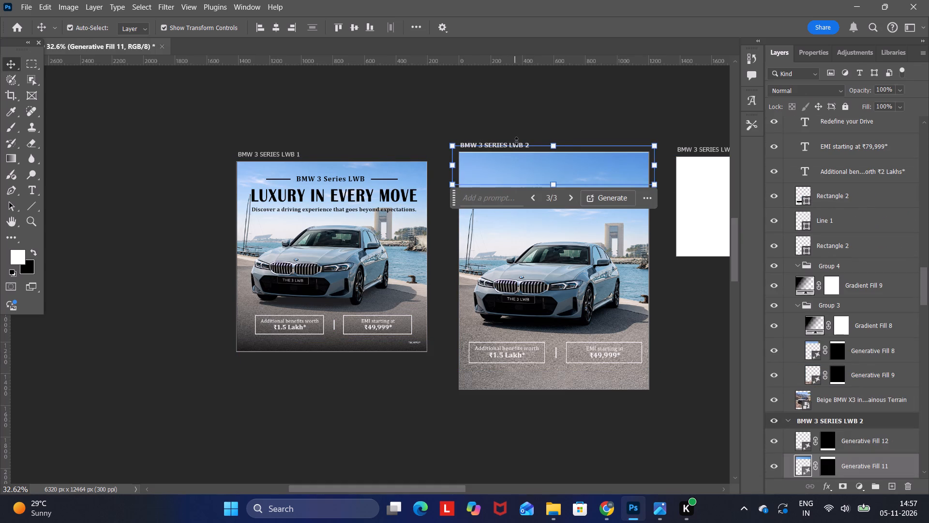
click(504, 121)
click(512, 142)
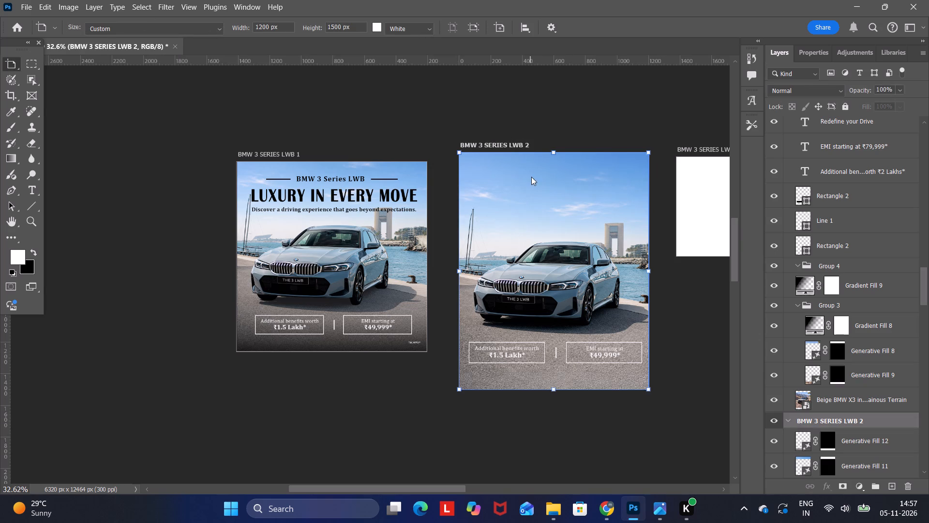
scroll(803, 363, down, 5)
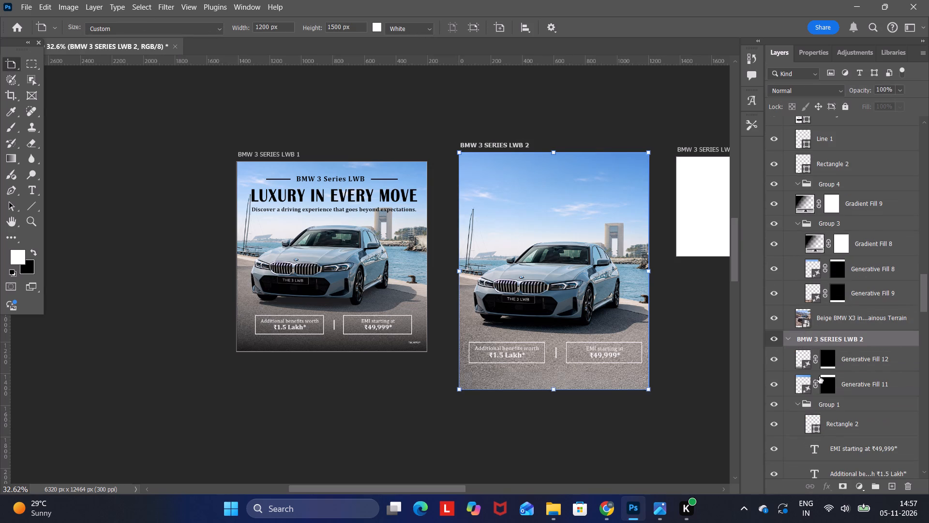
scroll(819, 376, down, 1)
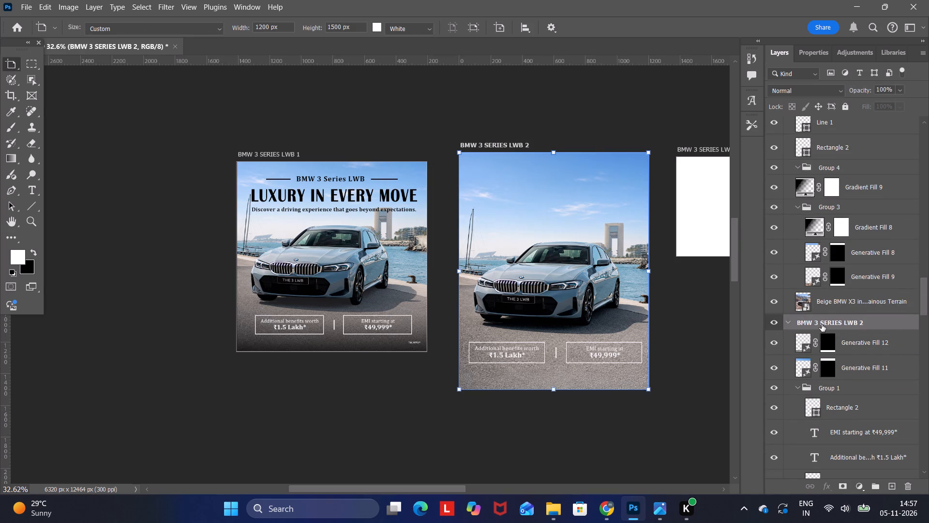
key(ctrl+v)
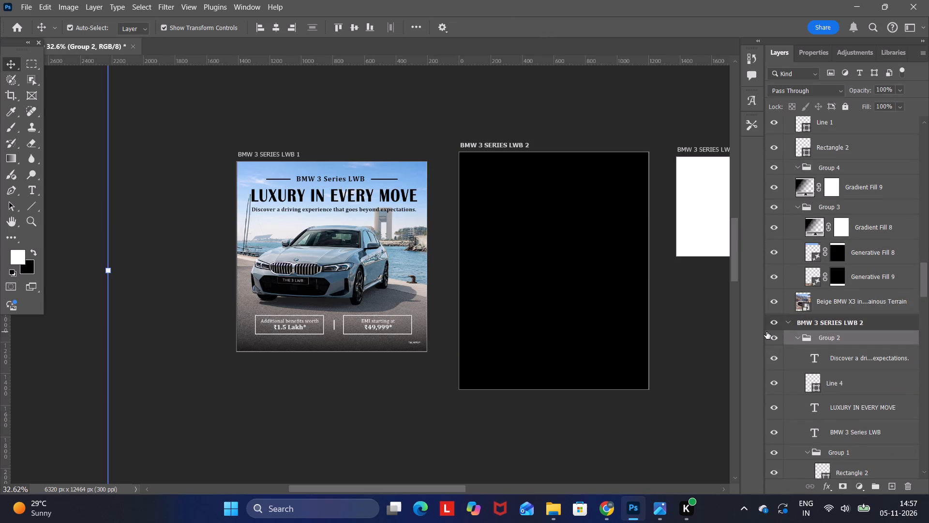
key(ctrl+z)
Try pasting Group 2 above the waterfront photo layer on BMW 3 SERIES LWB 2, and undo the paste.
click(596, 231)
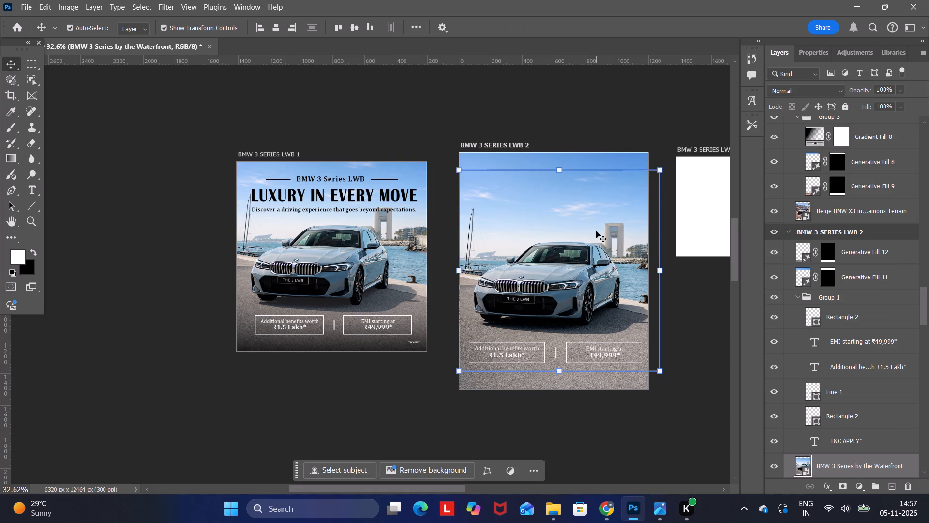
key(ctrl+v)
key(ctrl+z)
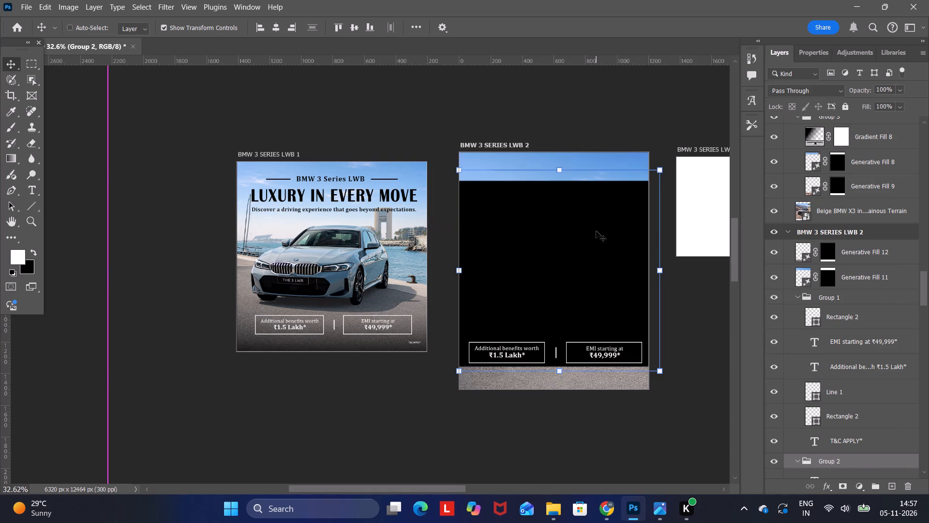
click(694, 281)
Copy the "LUXURY IN EVERY MOVE" headline from BMW 3 SERIES LWB 1 and paste it onto BMW 3 SERIES LWB 2.
click(336, 196)
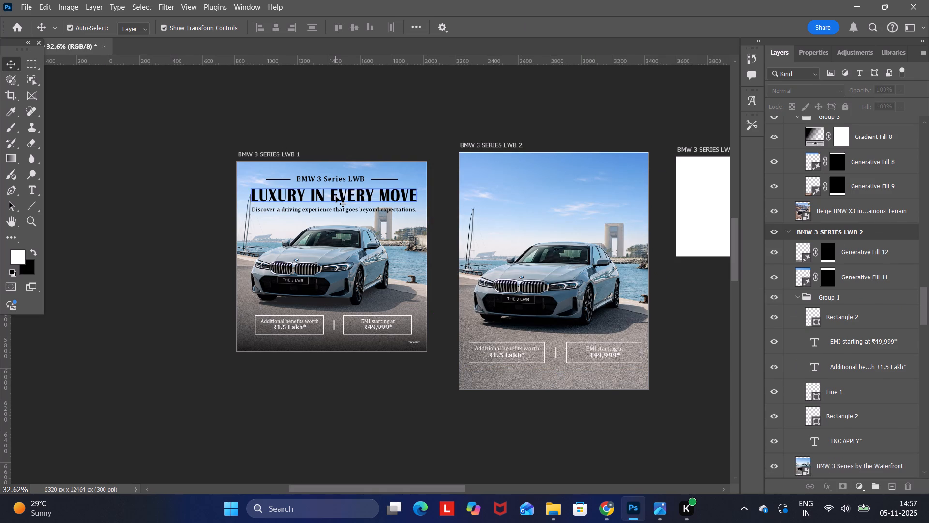
key(ctrl+c)
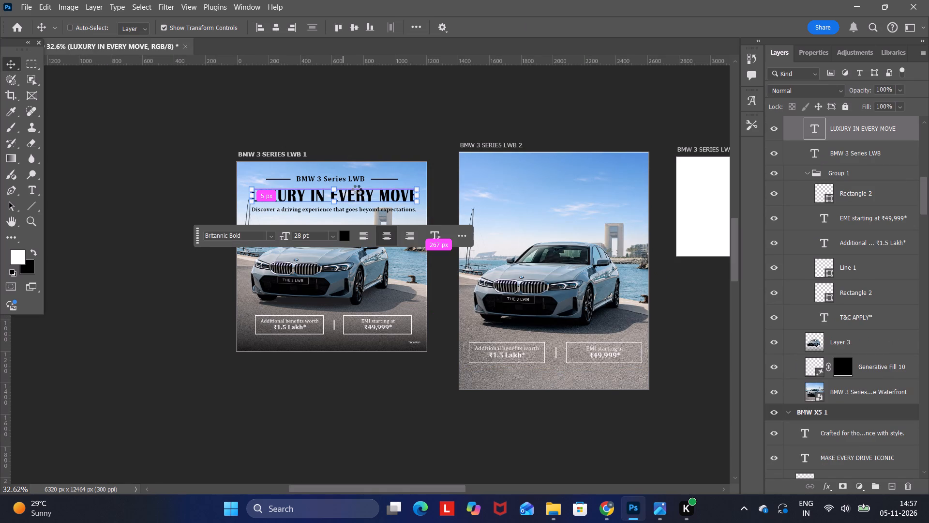
click(482, 186)
key(ctrl+v)
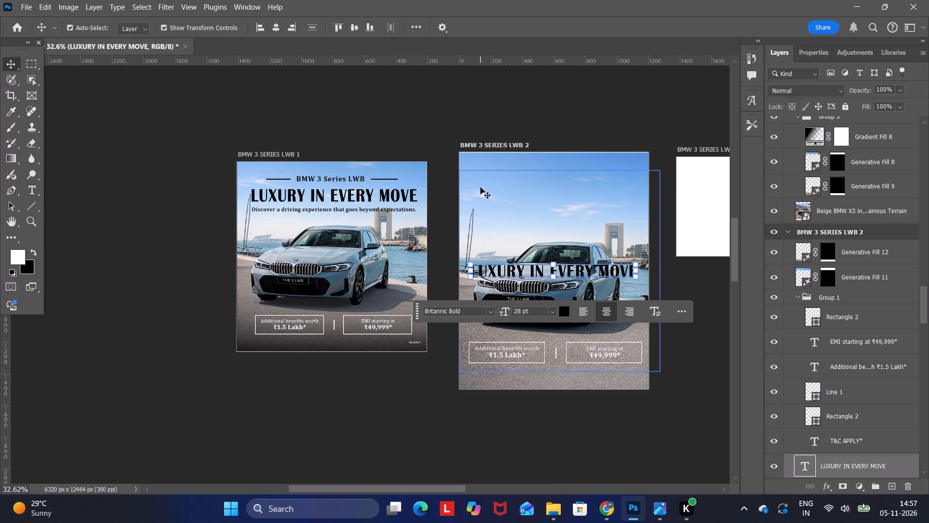
Move the pasted "LUXURY IN EVERY MOVE" headline straight up into the sky near the top of BMW 3 SERIES LWB 2.
key(Up)
key(Up)
key(Up)
key(Up)
key(Up)
key(Up)
key(Up)
key(Up)
key(Up)
key(Up)
key(Up)
key(Up)
key(Up)
key(Up)
key(Up)
key(Up)
key(Up)
key(Up)
key(Up)
key(Up)
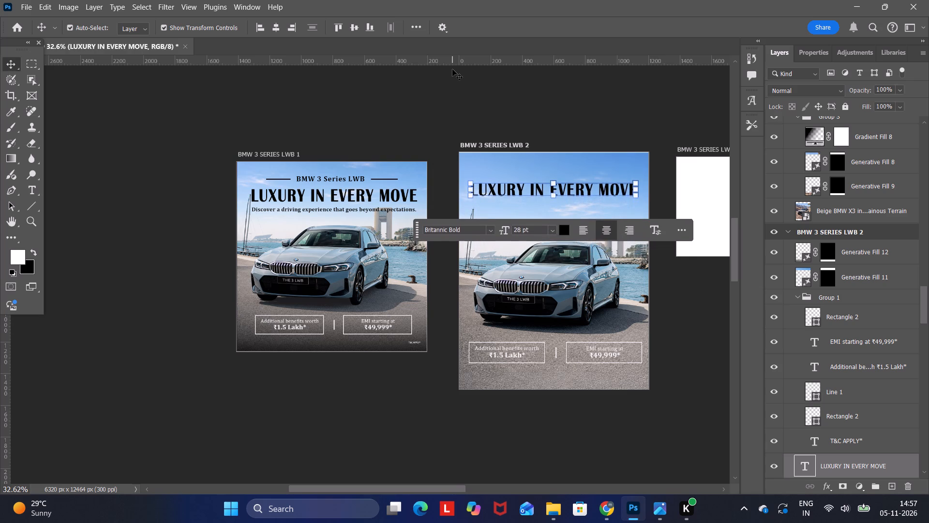
key(Up)
key(Up)
click(470, 119)
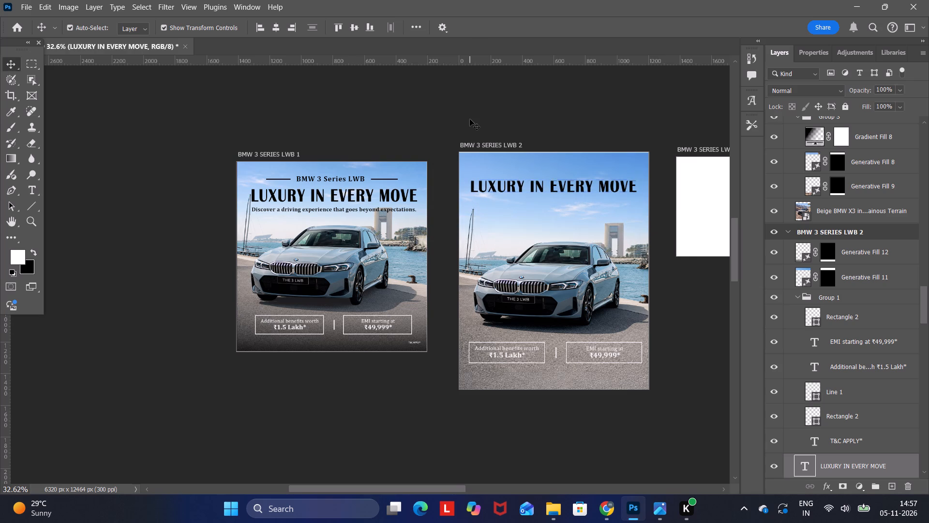
Copy the "BMW 3 Series LWB" text from BMW 3 SERIES LWB 1 and paste it onto BMW 3 SERIES LWB 2.
click(331, 179)
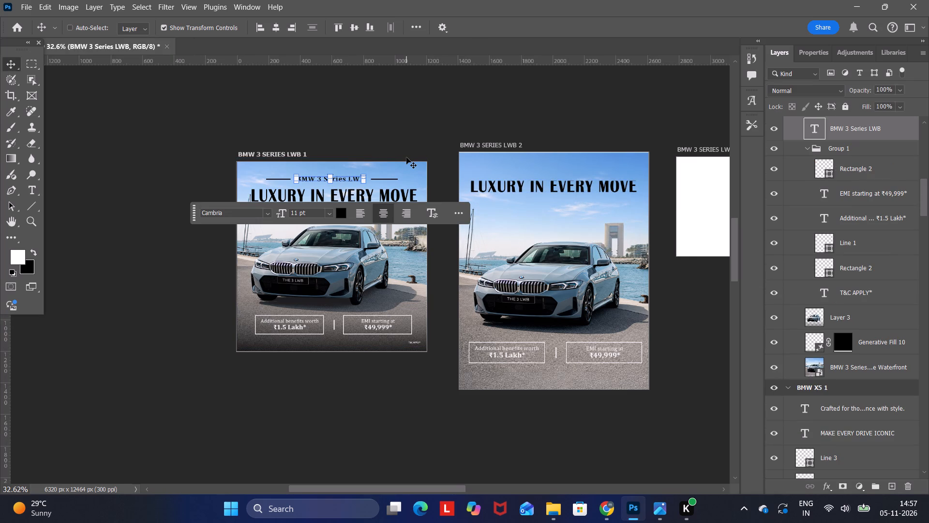
key(ctrl+c)
click(503, 233)
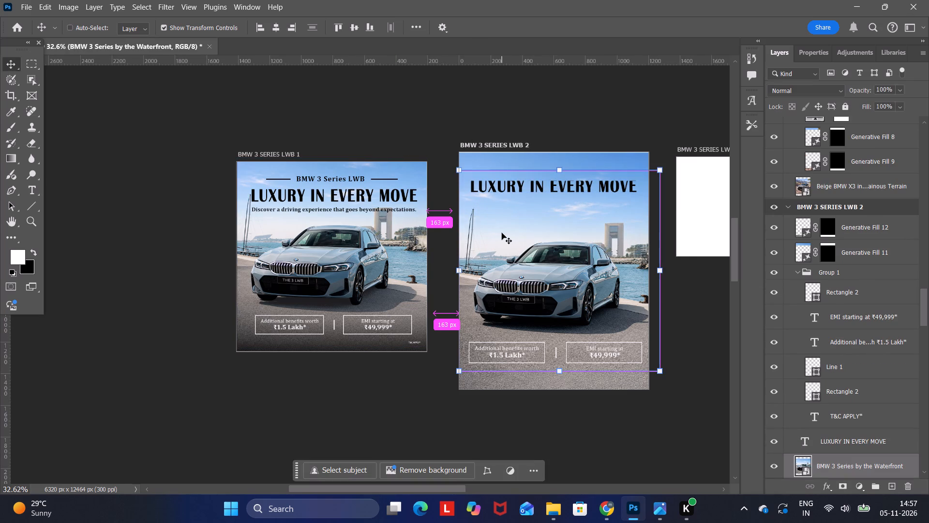
key(ctrl+v)
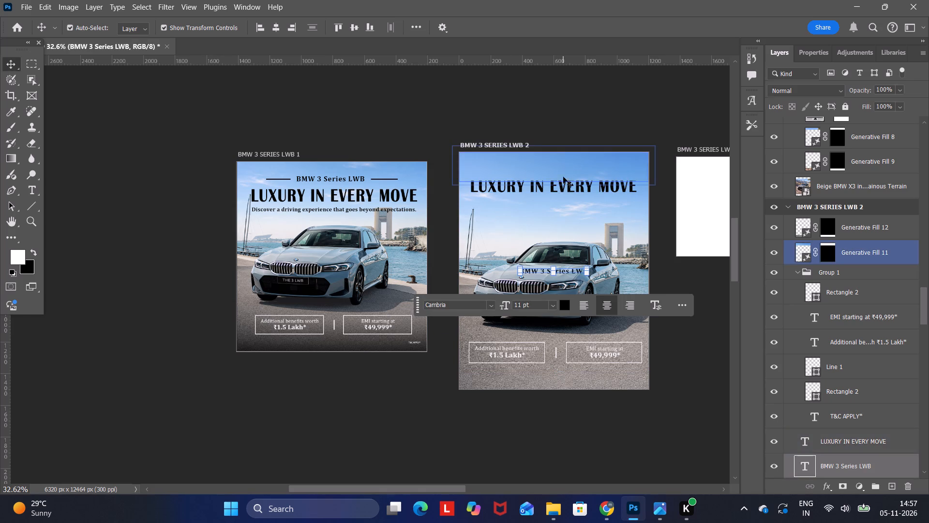
Reorder the "LUXURY IN EVERY MOVE" layer to the top of BMW 3 SERIES LWB 2, above Generative Fill 12.
click(564, 186)
drag(844, 441, 820, 318)
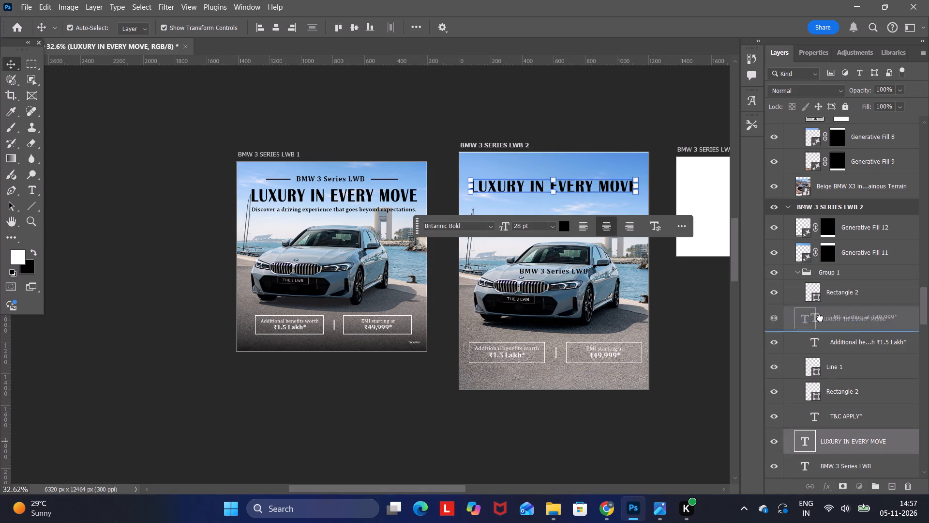
drag(820, 318, 833, 220)
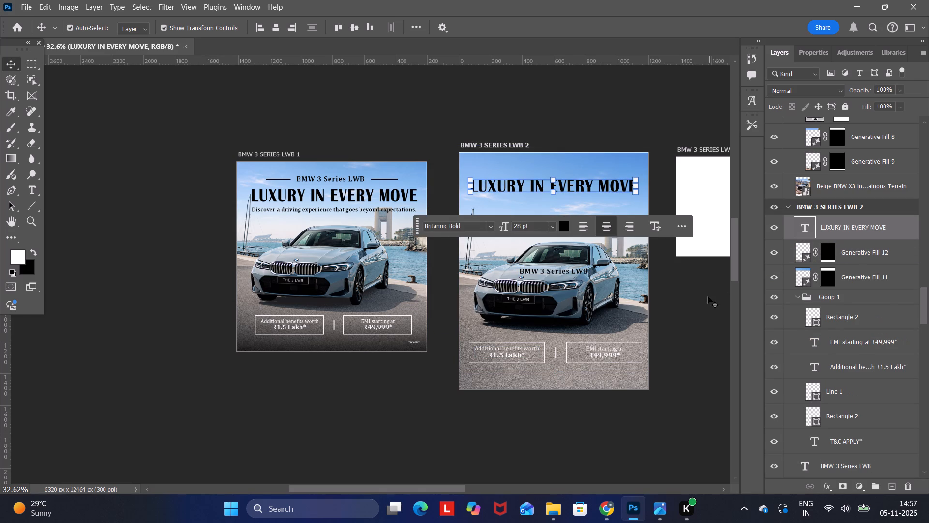
Move the pasted "BMW 3 Series LWB" text straight up to just above the headline on BMW 3 SERIES LWB 2.
click(566, 273)
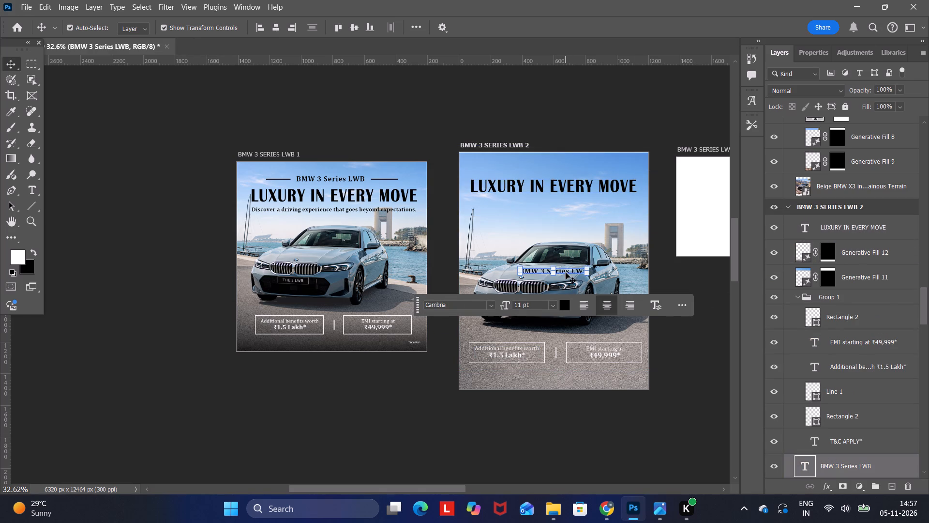
key(Up)
key(Up)
key(Up)
key(Up)
key(Up)
key(Up)
key(Up)
key(Up)
key(Up)
key(Up)
key(Up)
key(Up)
key(Up)
key(Up)
key(Up)
key(Up)
key(Up)
key(Up)
key(Up)
key(Up)
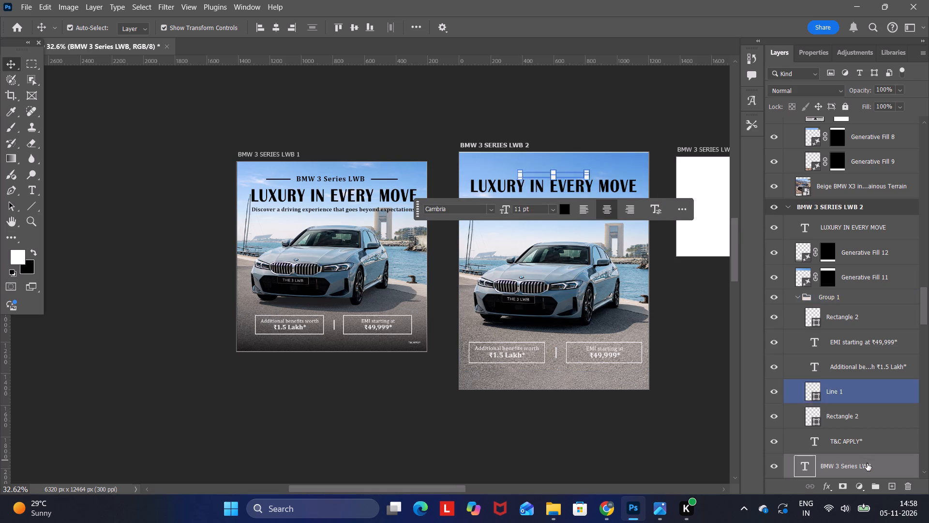
Reorder the "BMW 3 Series LWB" text layer to the top of BMW 3 SERIES LWB 2, above the "LUXURY IN EVERY MOVE" layer.
drag(867, 463, 849, 222)
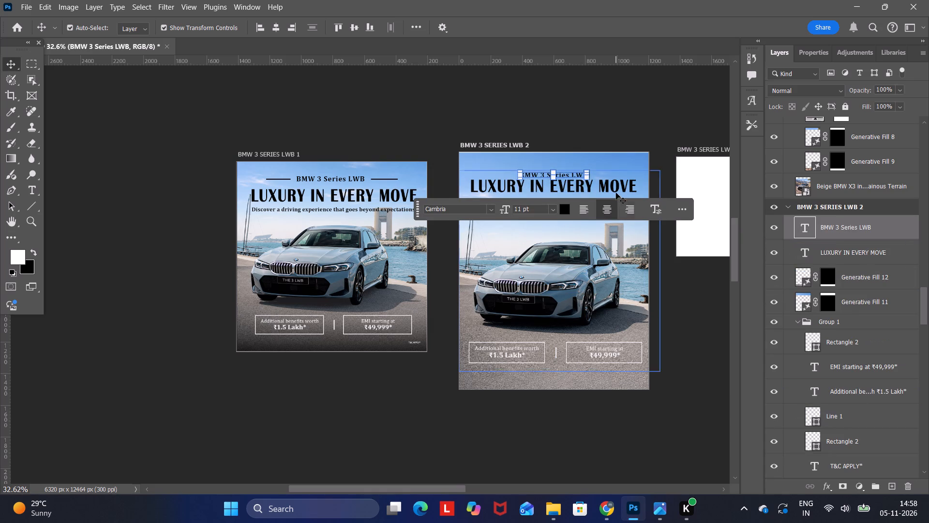
Nudge the "LUXURY IN EVERY MOVE" headline on BMW 3 SERIES LWB 2 slightly down, widening the gap below "BMW 3 Series LWB".
click(610, 186)
key(Down)
key(Down)
key(Down)
key(Down)
key(Down)
key(Down)
key(Down)
key(Down)
key(Down)
key(Down)
key(Down)
key(Down)
key(Down)
key(Down)
key(Down)
key(Down)
key(Down)
key(Down)
key(Down)
key(Down)
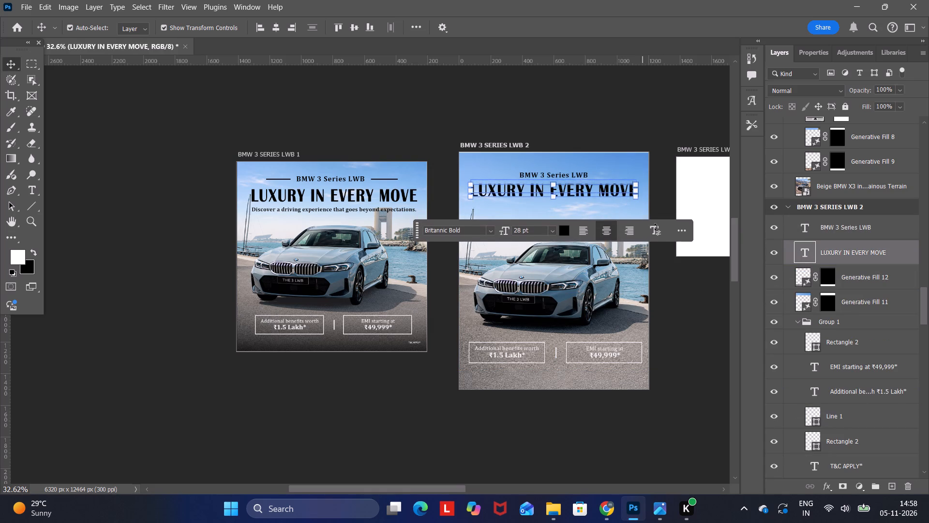
click(681, 285)
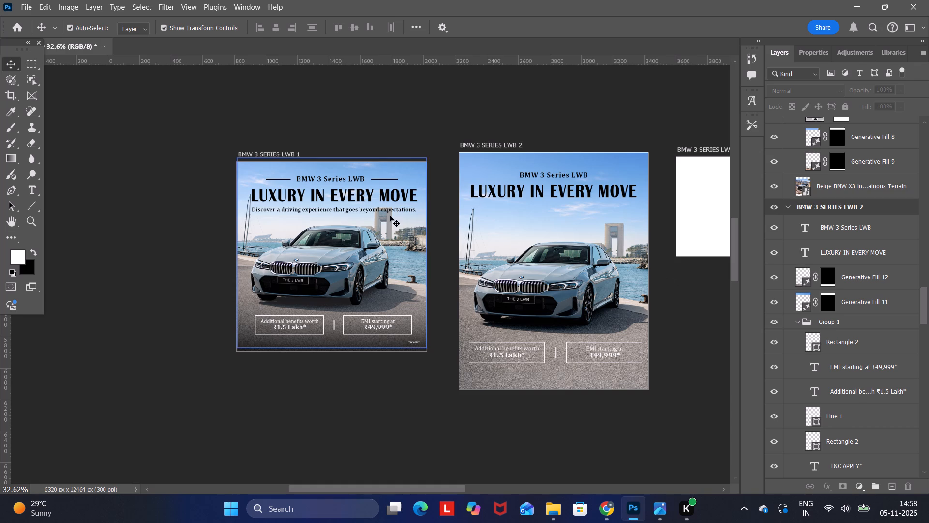
Copy the "Discover a driving experience that goes beyond expectations." text from BMW 3 SERIES LWB 1 and paste it onto BMW 3 SERIES LWB 2.
click(390, 210)
key(ctrl+c)
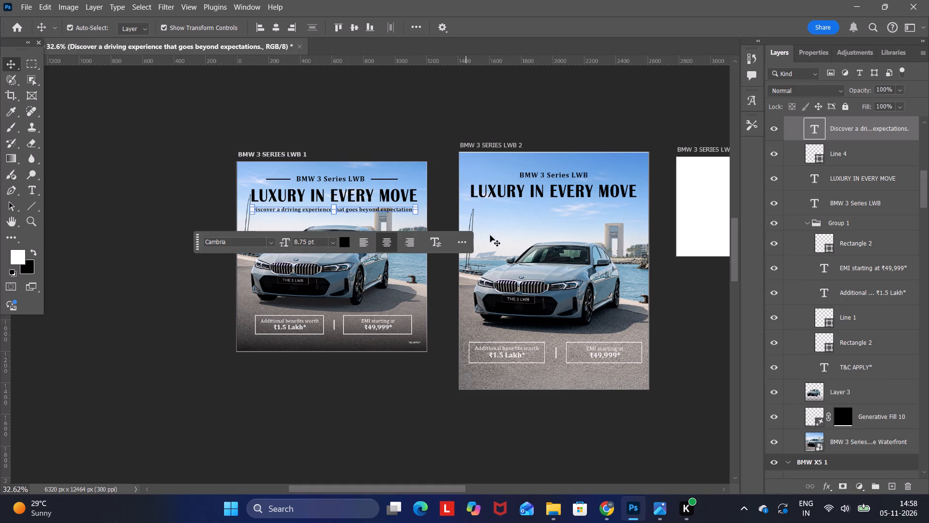
click(541, 246)
key(ctrl+v)
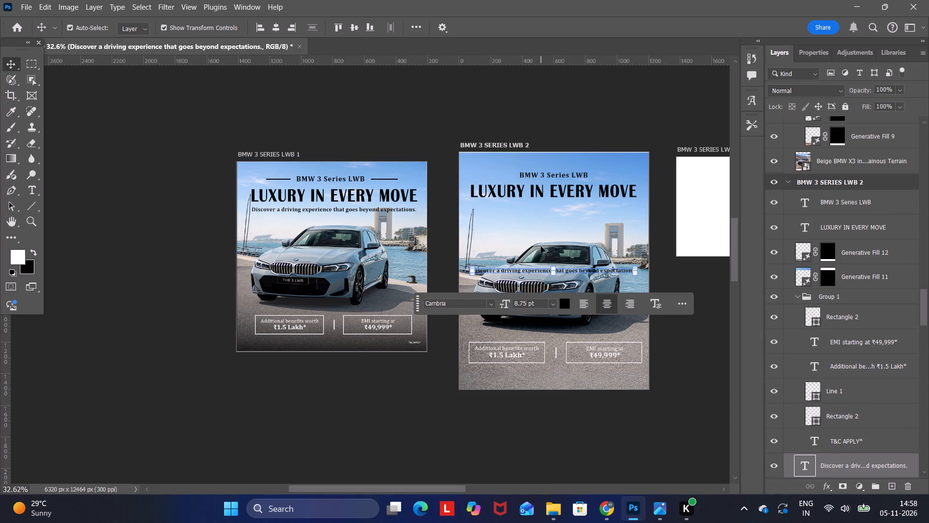
Move the pasted "Discover a driving experience" text straight up to just below the headline on BMW 3 SERIES LWB 2.
key(Up)
key(Up)
key(Up)
key(Up)
key(Up)
key(Up)
key(Up)
key(Up)
key(Up)
key(Up)
key(Up)
key(Up)
key(Up)
key(Up)
key(Up)
key(Up)
key(Up)
key(Up)
key(Up)
key(Up)
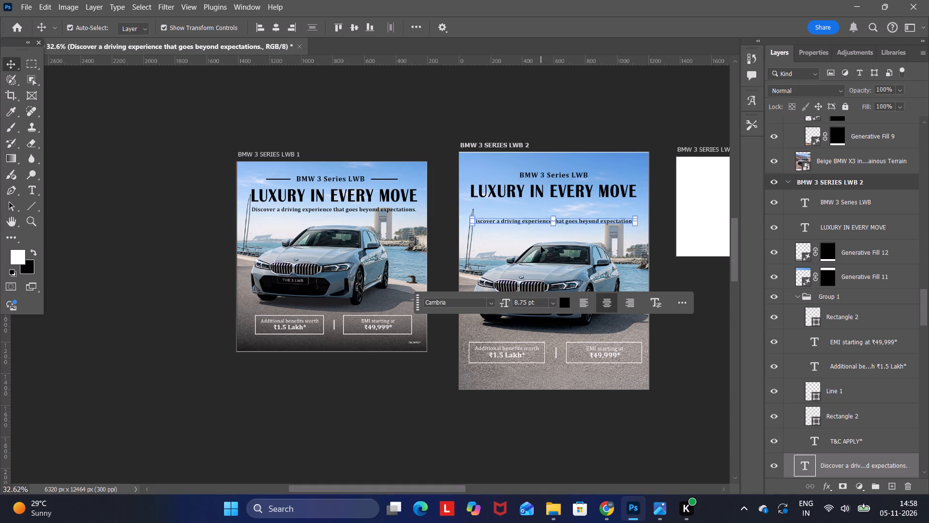
key(Up)
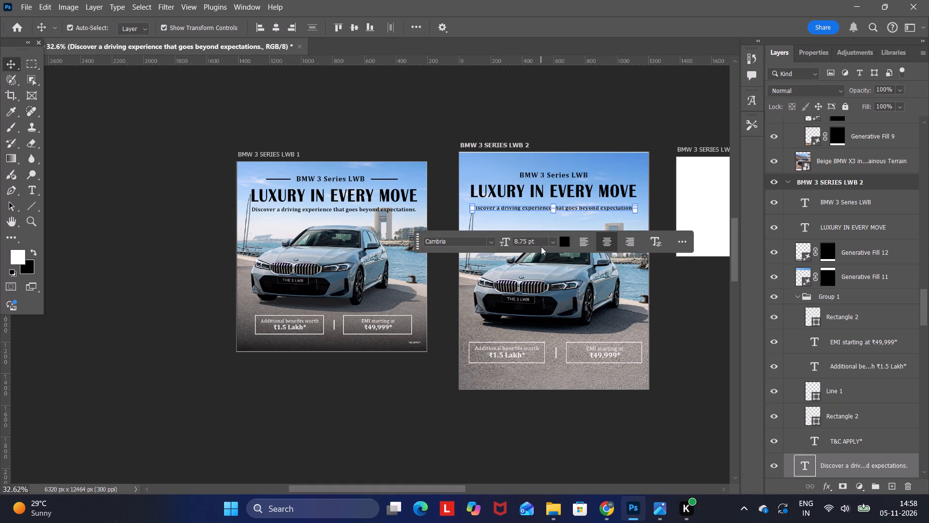
key(Up)
Set the font size of the "LUXURY IN EVERY MOVE" headline on BMW 3 SERIES LWB 2 to 29 pt.
click(590, 191)
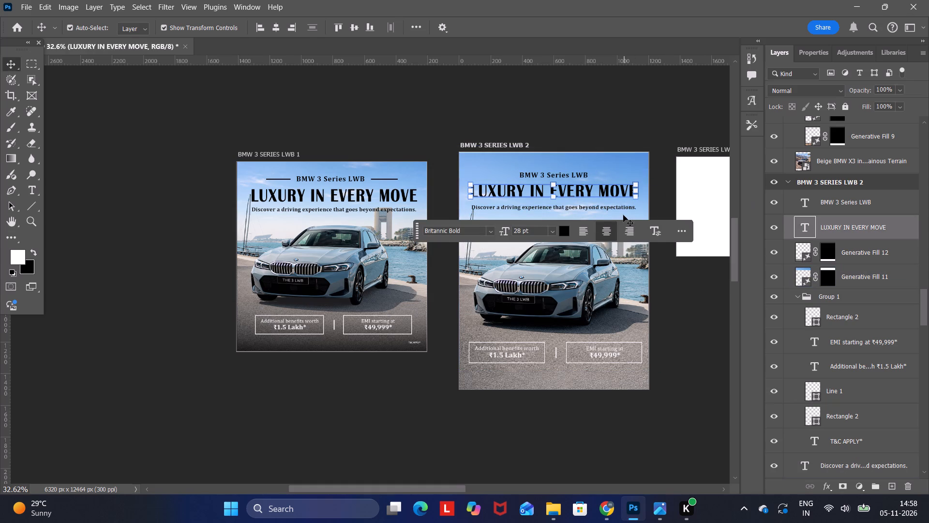
click(520, 229)
key(BackSpace)
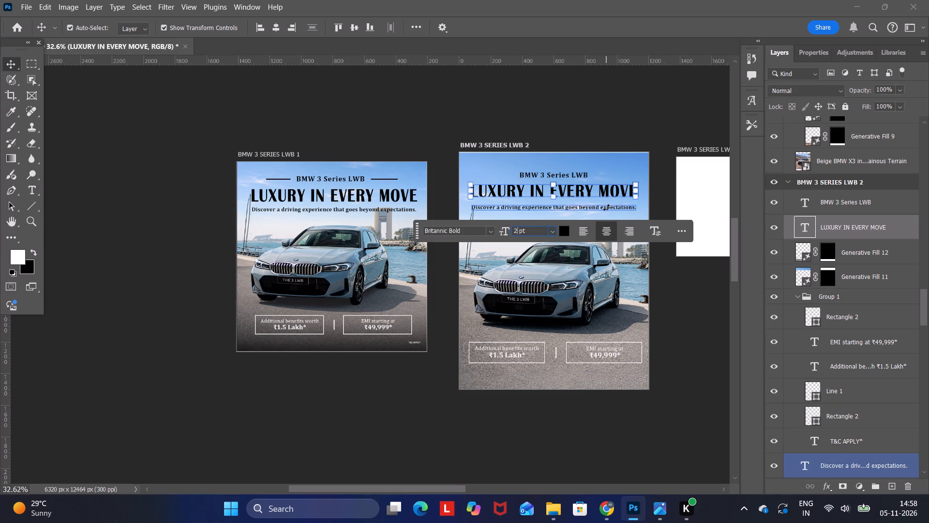
key(9)
key(Return)
click(635, 110)
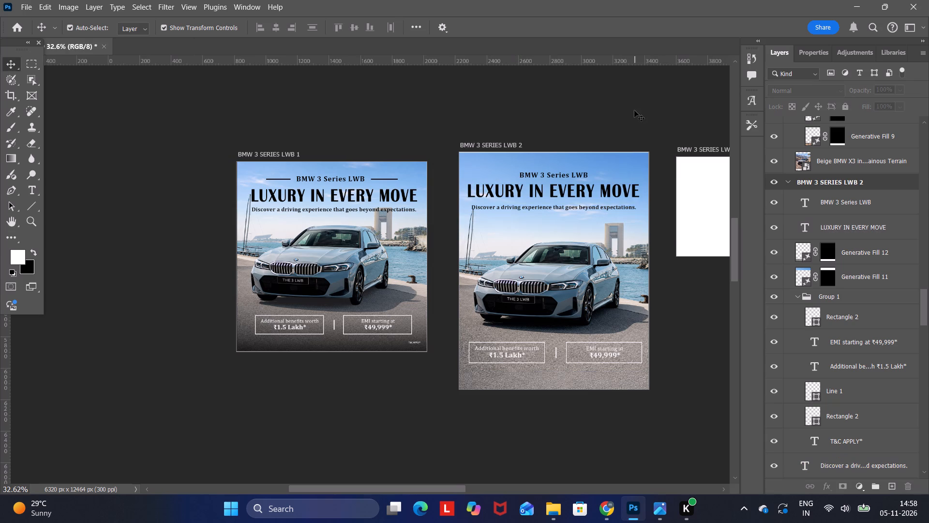
Set the font size of the "Discover a driving experience" text on BMW 3 SERIES LWB 2 to 9 pt.
click(590, 210)
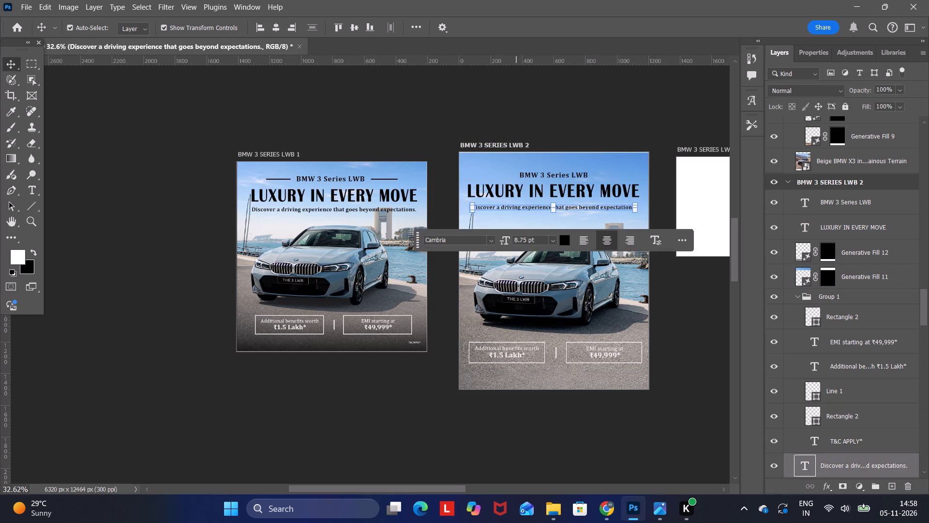
drag(525, 241, 490, 242)
key(9)
key(Return)
click(555, 119)
Nudge the "LUXURY IN EVERY MOVE" headline on BMW 3 SERIES LWB 2 slightly down, closer to the "Discover a driving experience" text.
click(592, 193)
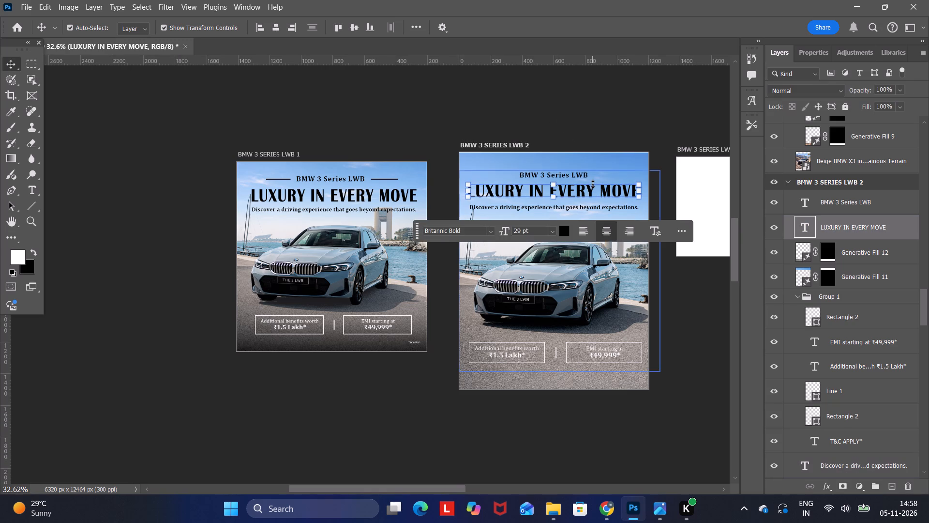
key(Down)
key(Down)
key(Down)
key(Down)
key(Down)
key(Down)
click(610, 114)
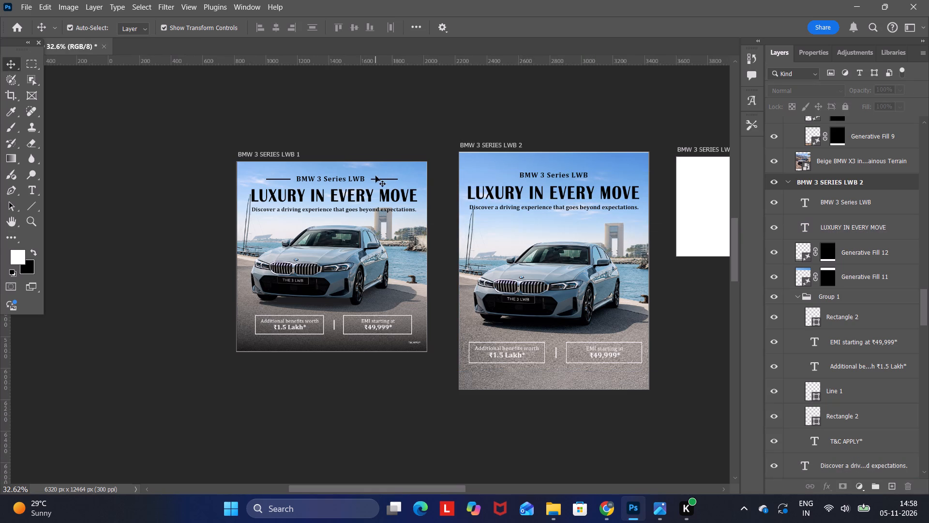
Copy the decorative line beside "BMW 3 Series LWB" on BMW 3 SERIES LWB 1 and paste it onto BMW 3 SERIES LWB 2.
click(378, 178)
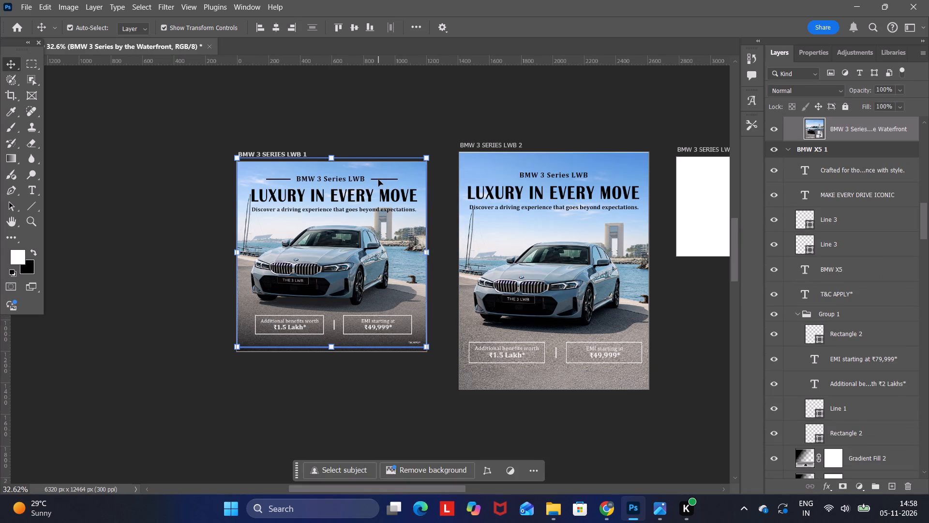
click(378, 180)
click(380, 179)
key(ctrl+c)
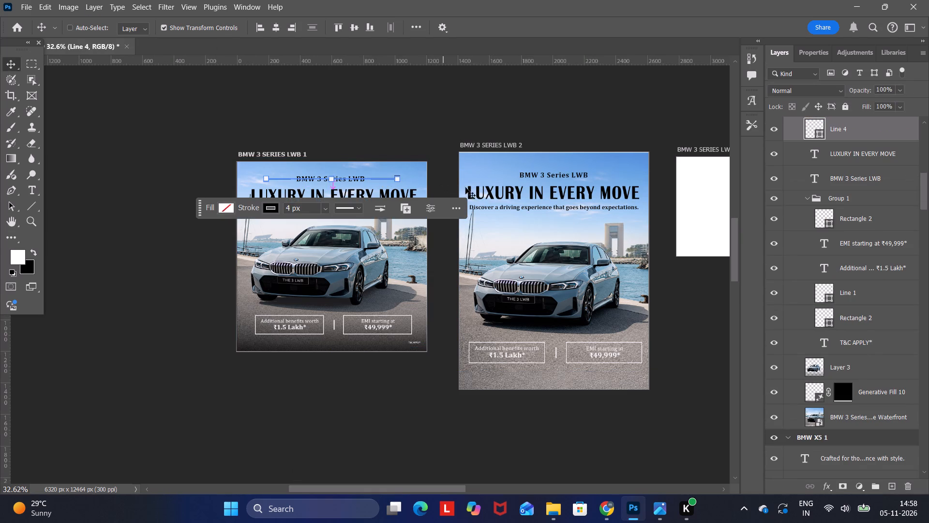
click(542, 243)
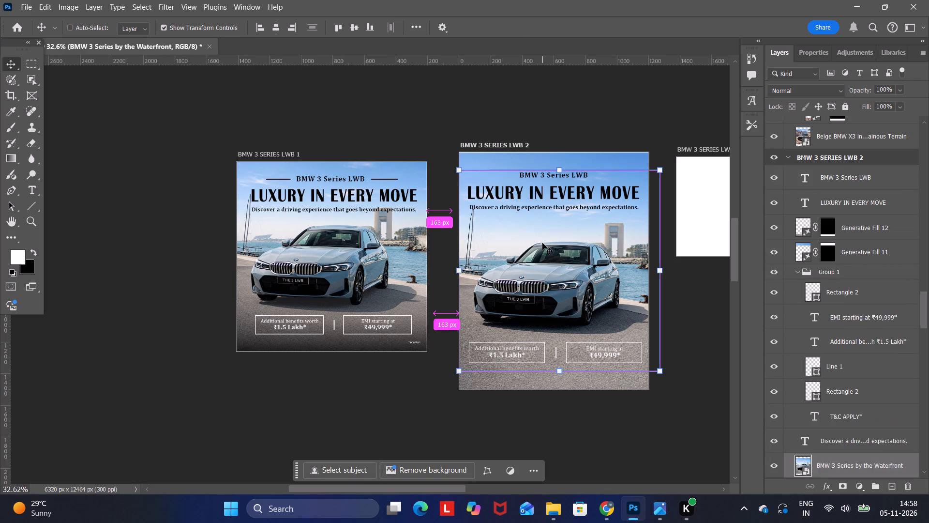
key(ctrl+v)
Move the pasted decorative line straight up until it is level with the "BMW 3 Series LWB" text on BMW 3 SERIES LWB 2.
key(Up)
key(Up)
key(Up)
key(Up)
key(Up)
key(Up)
key(Up)
key(Up)
key(Up)
key(Up)
key(Up)
key(Up)
key(Up)
key(Up)
key(Up)
key(Up)
key(Up)
key(Up)
key(Up)
key(Up)
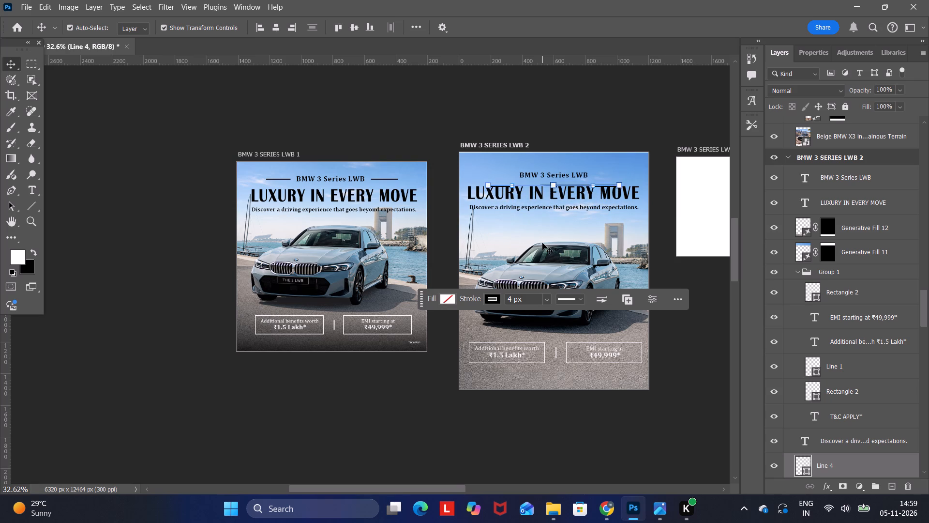
key(Up)
key(Up)
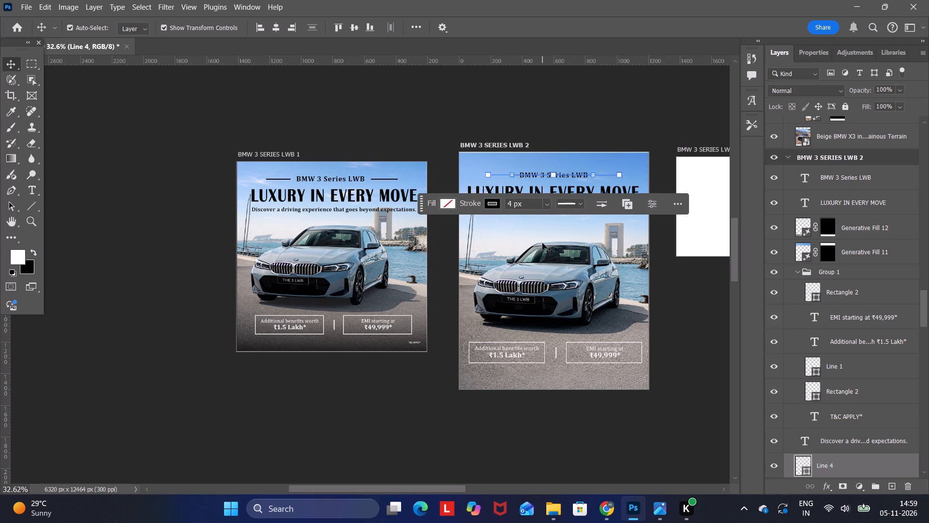
key(Up)
key(Down)
click(532, 112)
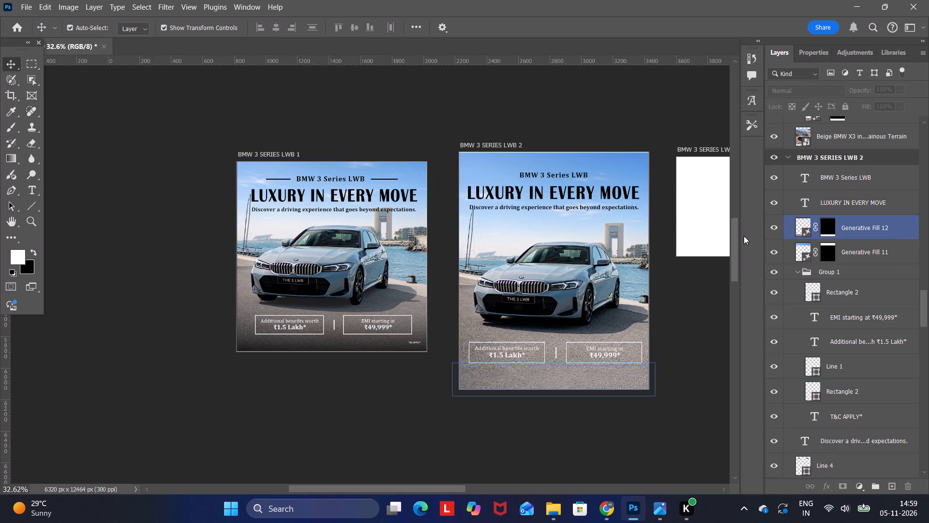
Move the Line 4 layer to the top of the BMW 3 SERIES LWB 2 layer stack, above the "BMW 3 Series LWB" text.
scroll(833, 363, down, 2)
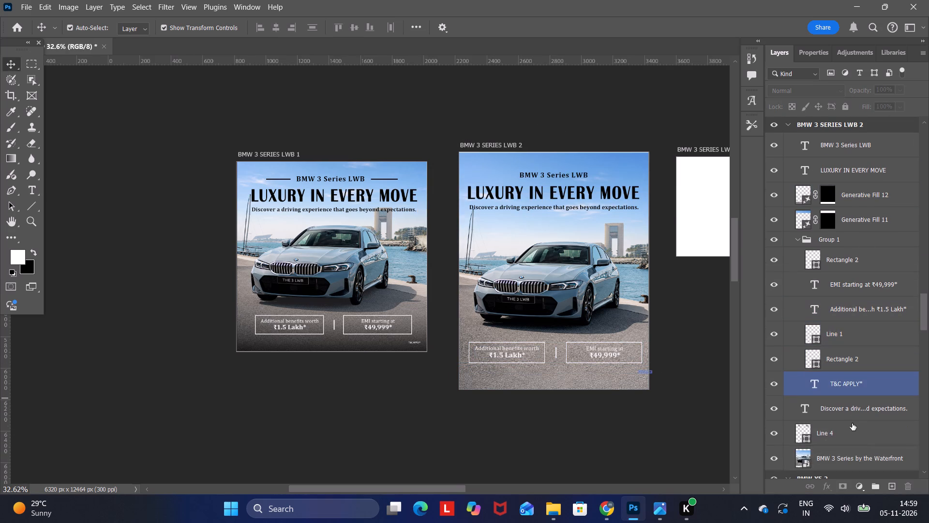
click(848, 429)
drag(848, 429, 840, 208)
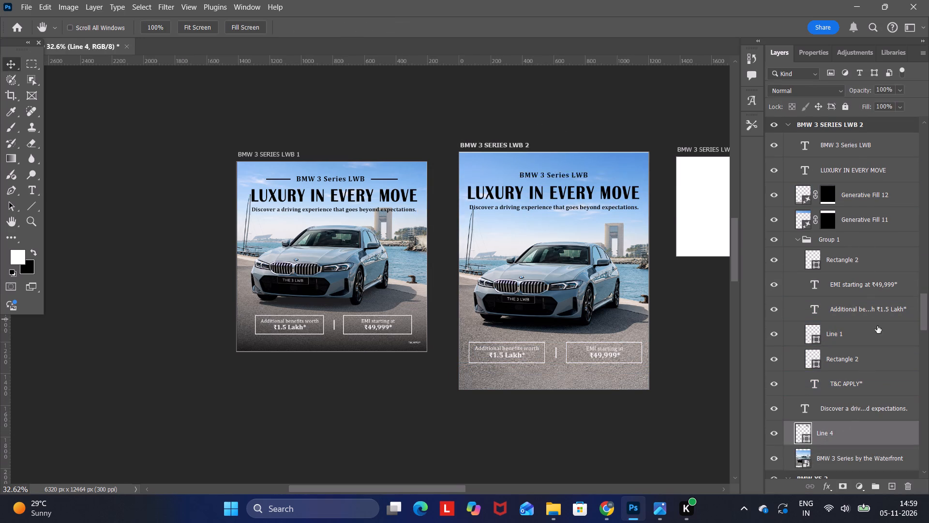
click(845, 157)
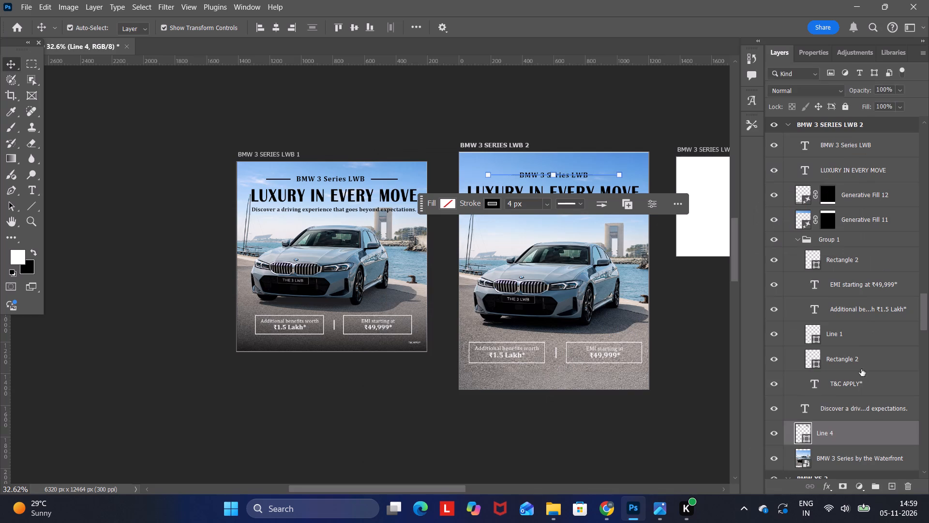
drag(841, 431, 807, 145)
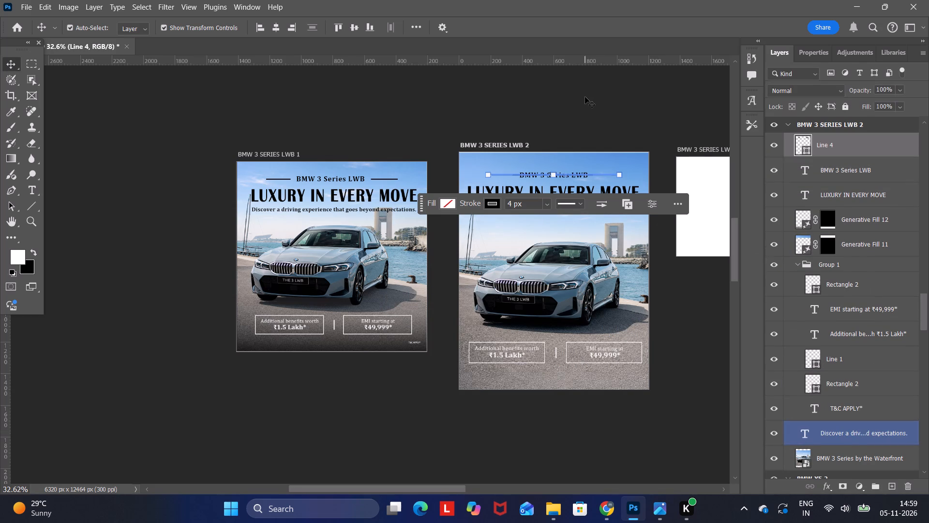
click(585, 97)
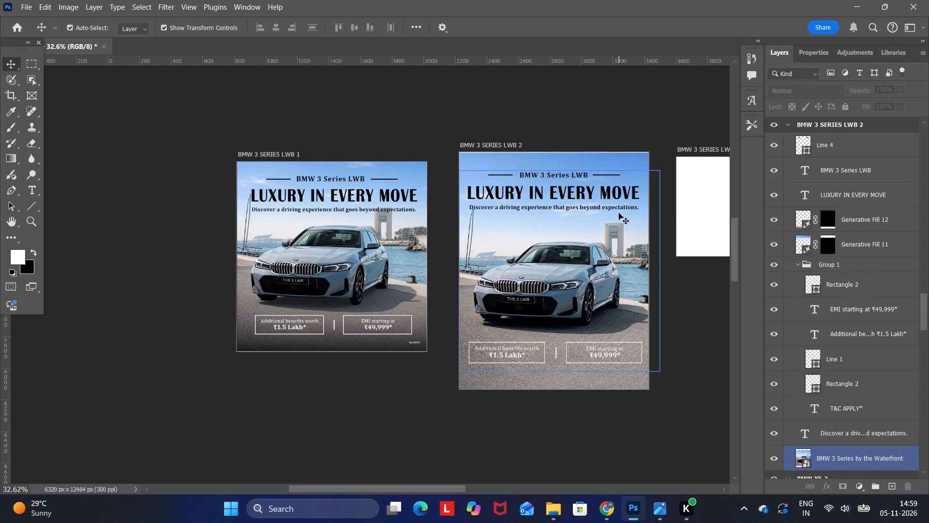
Move the "Discover a driving experience" text on BMW 3 SERIES LWB 2 down about 80 px to make room below the headline.
click(608, 208)
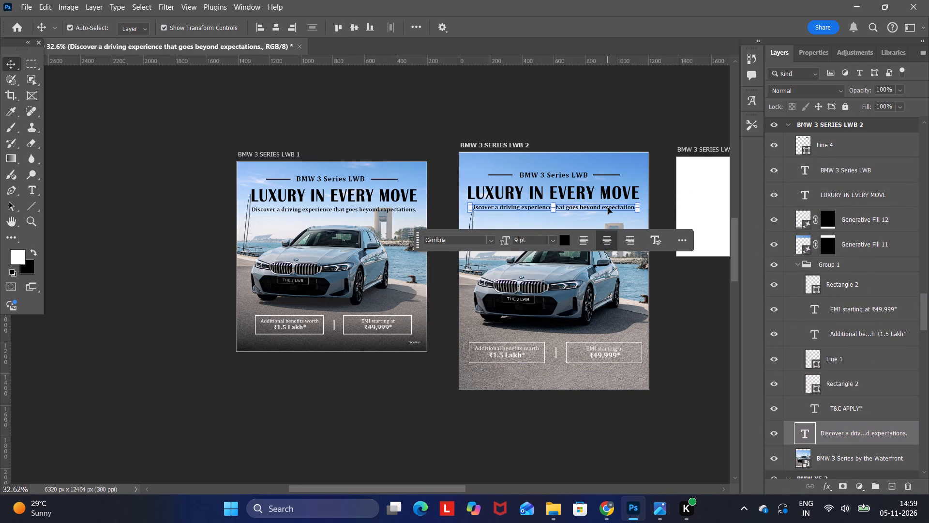
click(608, 208)
drag(583, 208, 584, 221)
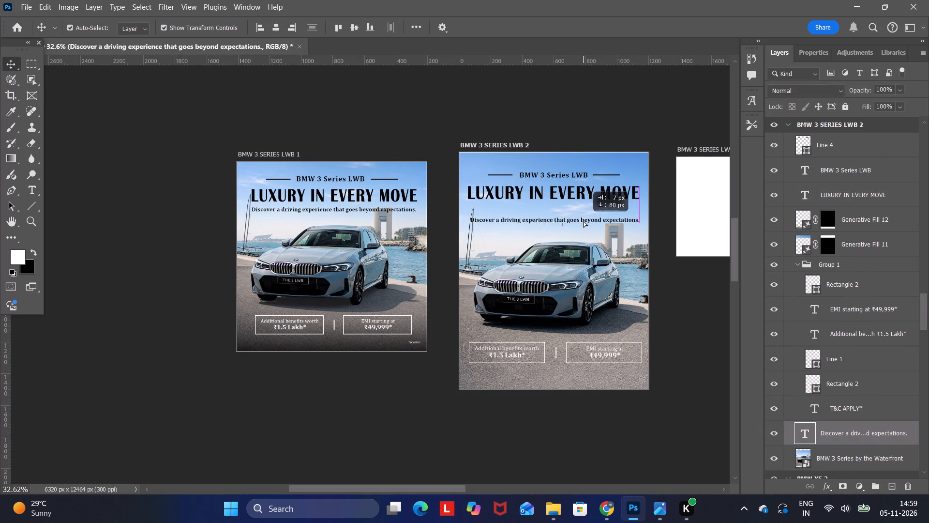
drag(584, 221, 584, 222)
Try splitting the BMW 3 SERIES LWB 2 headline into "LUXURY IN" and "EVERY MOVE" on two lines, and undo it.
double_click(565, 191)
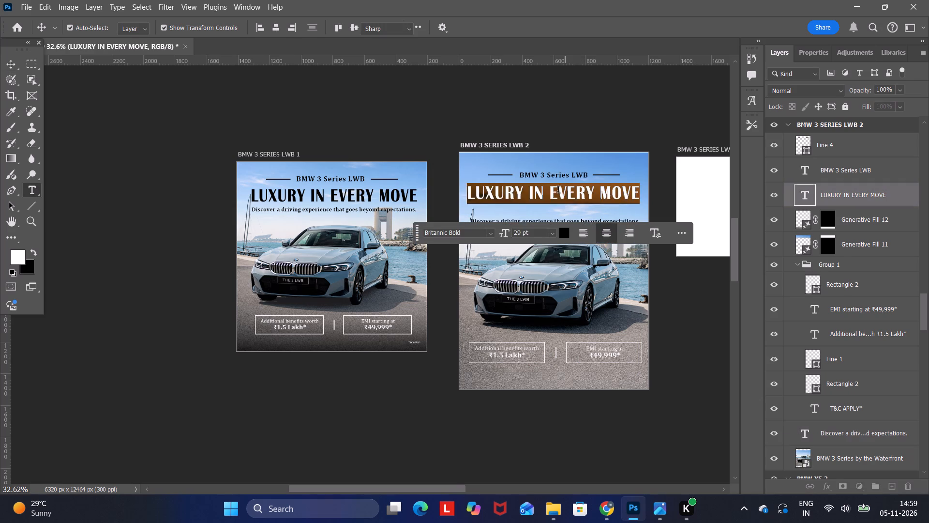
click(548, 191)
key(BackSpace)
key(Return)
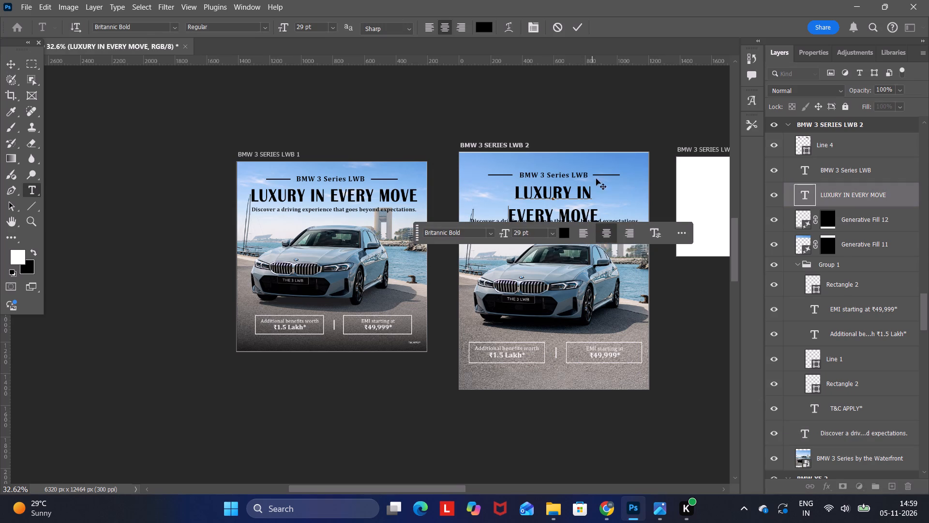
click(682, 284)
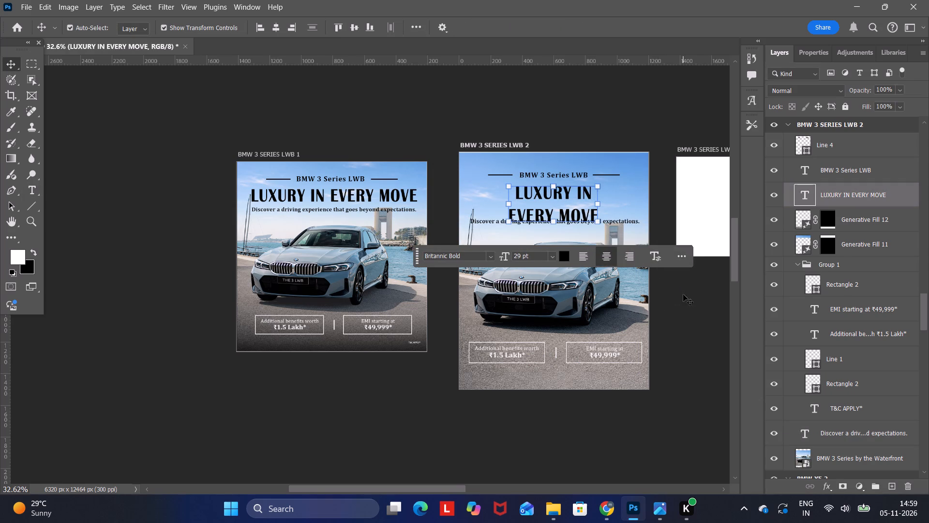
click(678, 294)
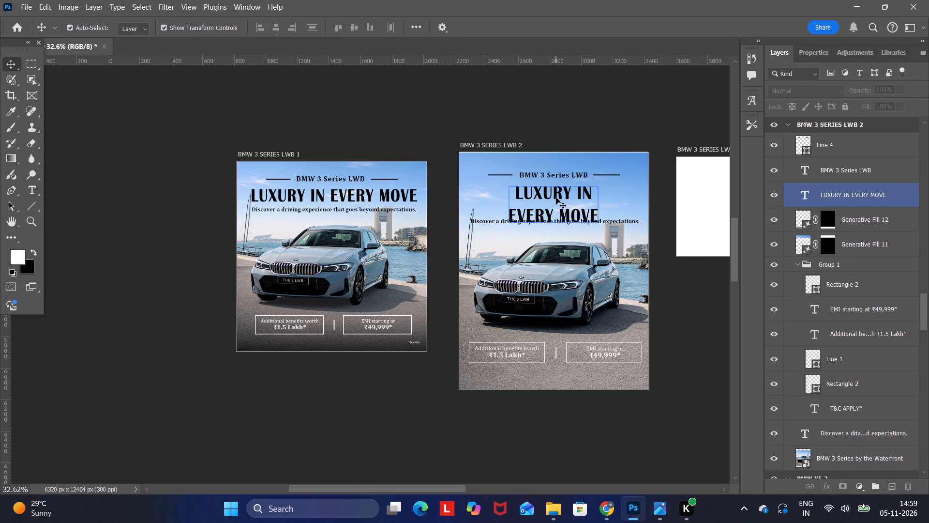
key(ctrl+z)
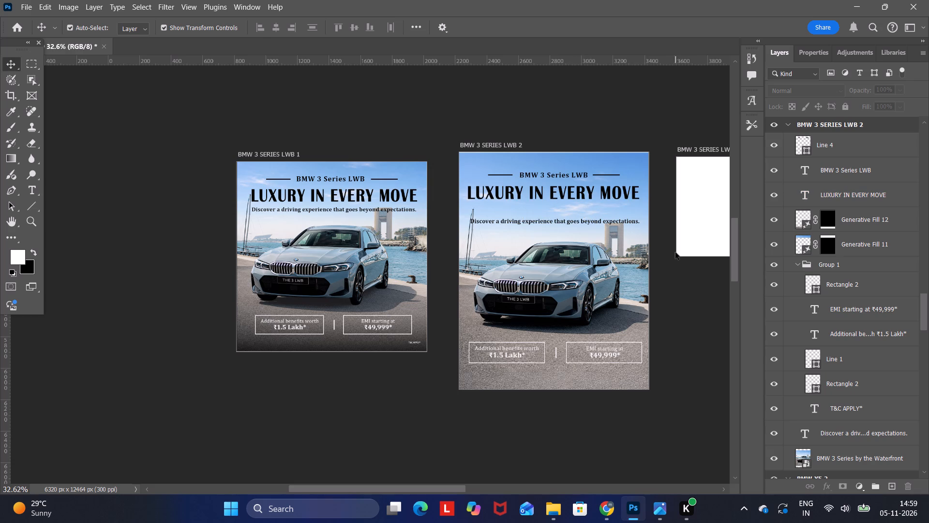
Split the headline on BMW 3 SERIES LWB 2 into two lines, "LUXURY" above "IN EVERY MOVE".
click(596, 195)
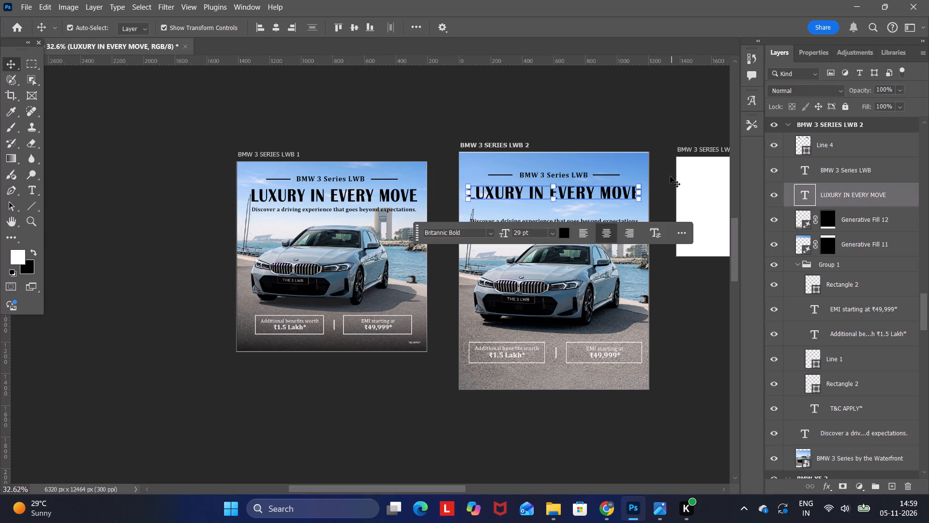
click(807, 52)
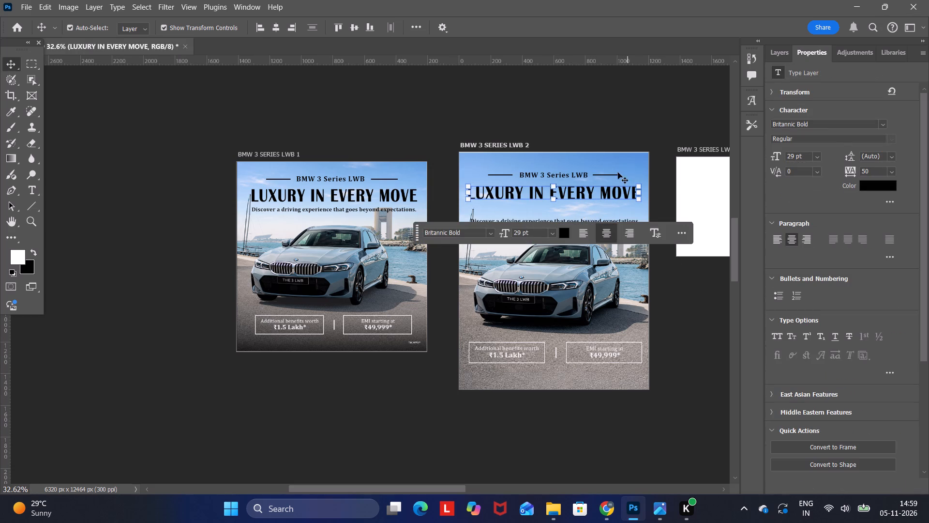
double_click(546, 194)
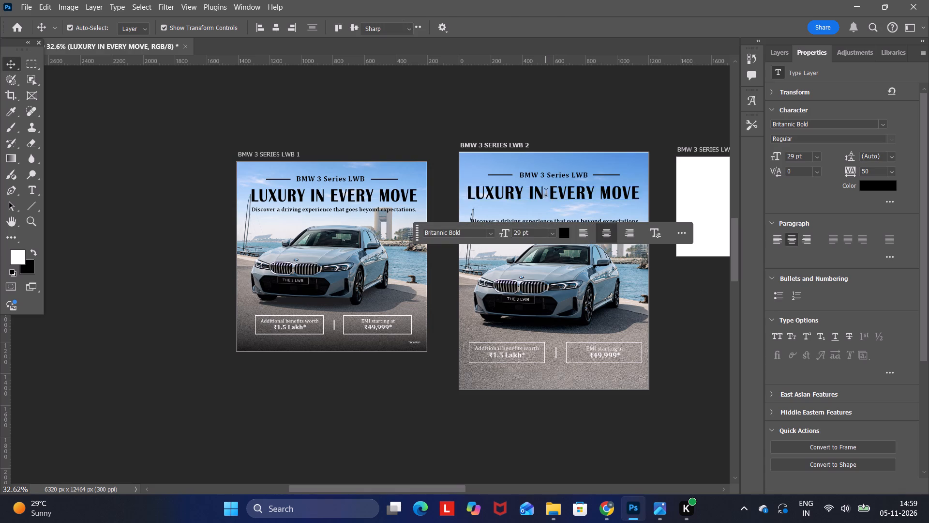
click(527, 194)
key(BackSpace)
key(Return)
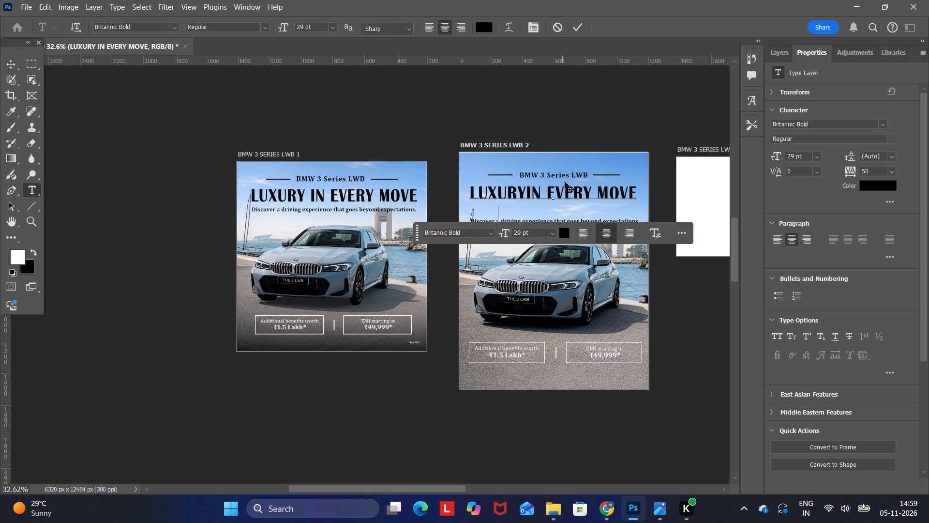
click(665, 116)
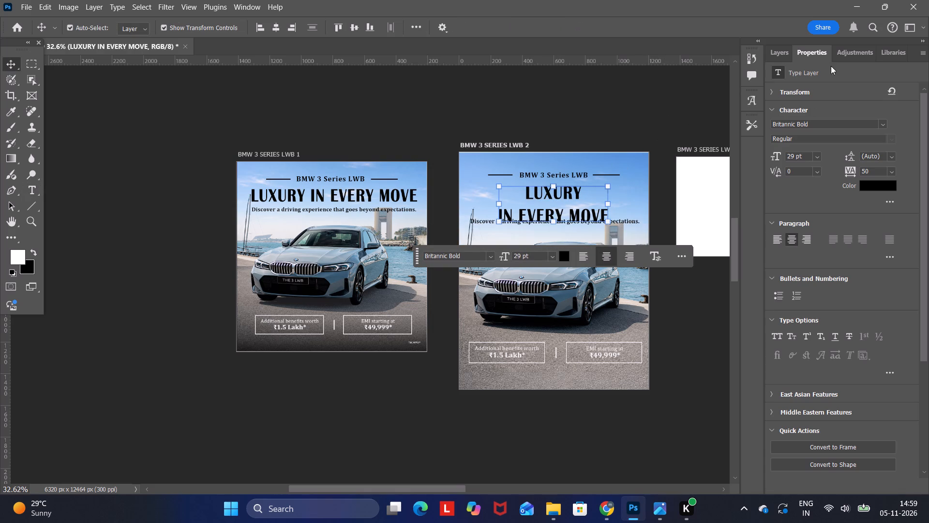
Set the leading of the two-line headline on BMW 3 SERIES LWB 2 to 24 pt.
click(889, 157)
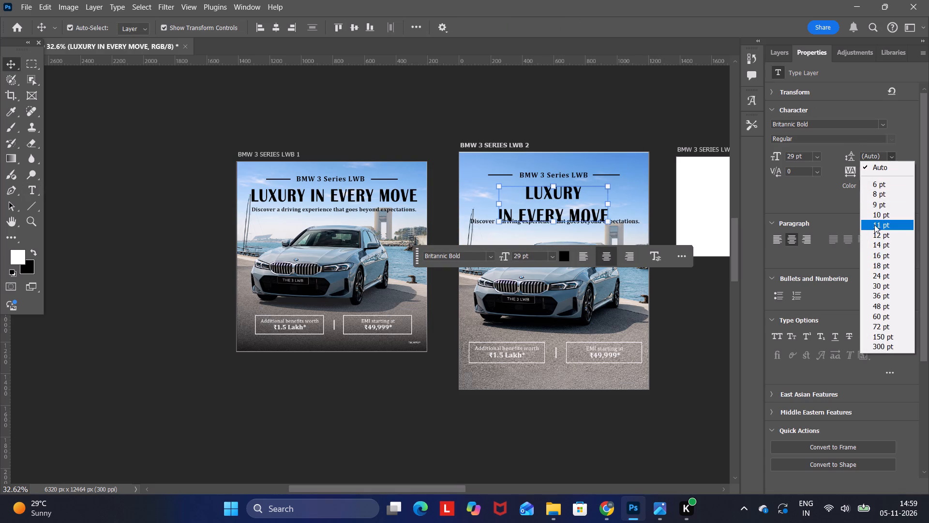
click(872, 234)
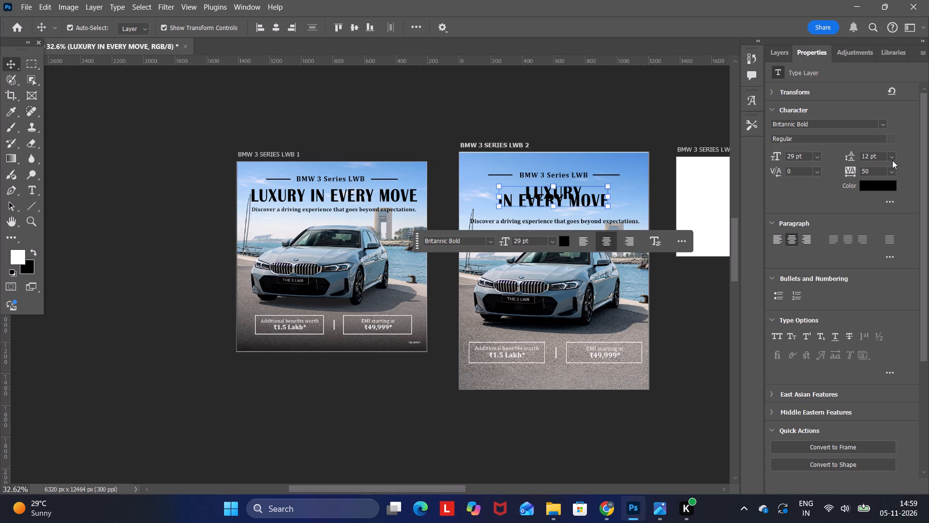
click(893, 156)
click(881, 252)
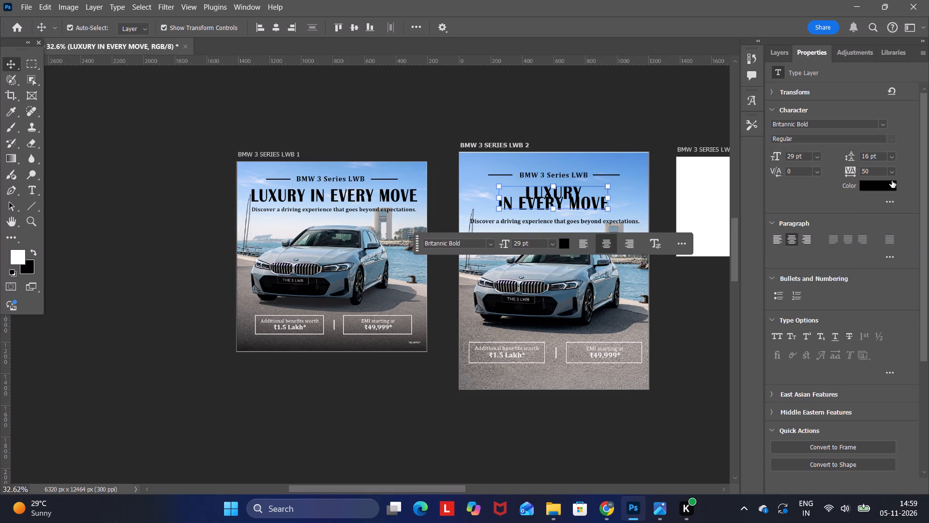
click(892, 158)
click(878, 263)
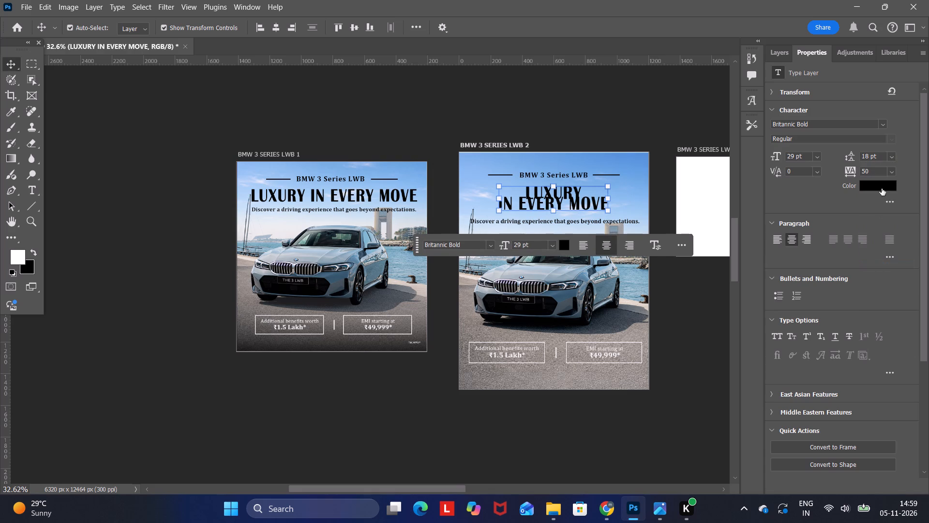
click(893, 157)
click(879, 275)
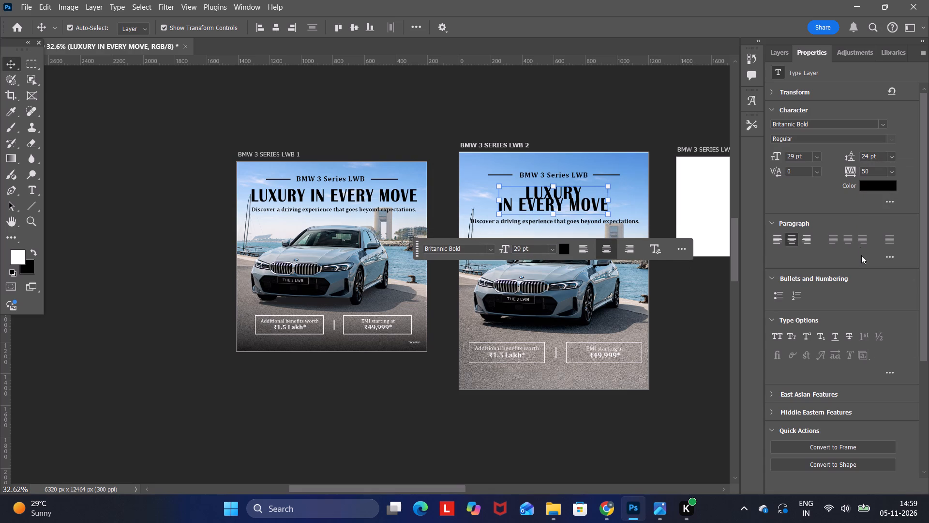
click(659, 124)
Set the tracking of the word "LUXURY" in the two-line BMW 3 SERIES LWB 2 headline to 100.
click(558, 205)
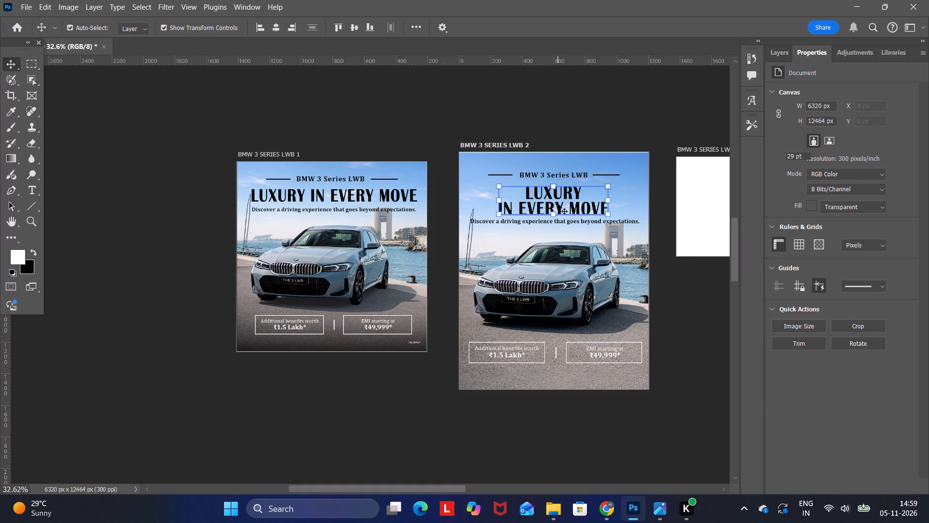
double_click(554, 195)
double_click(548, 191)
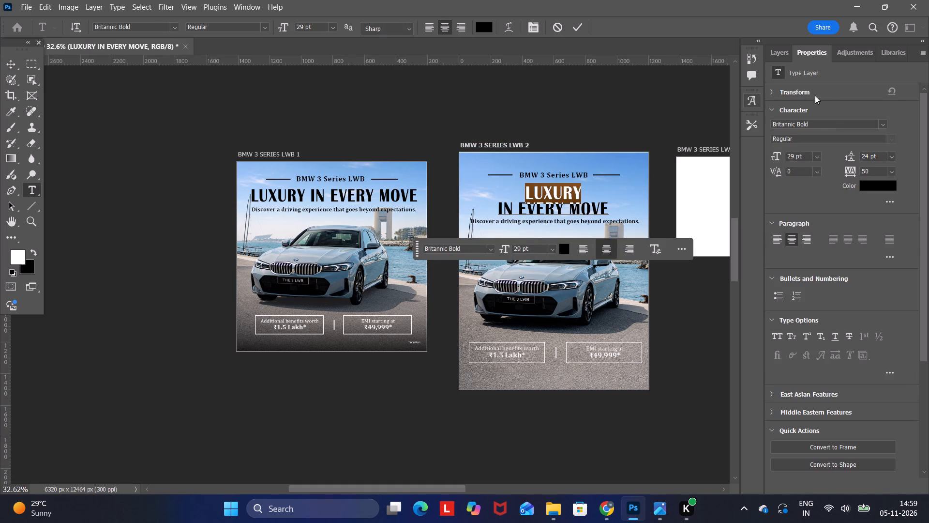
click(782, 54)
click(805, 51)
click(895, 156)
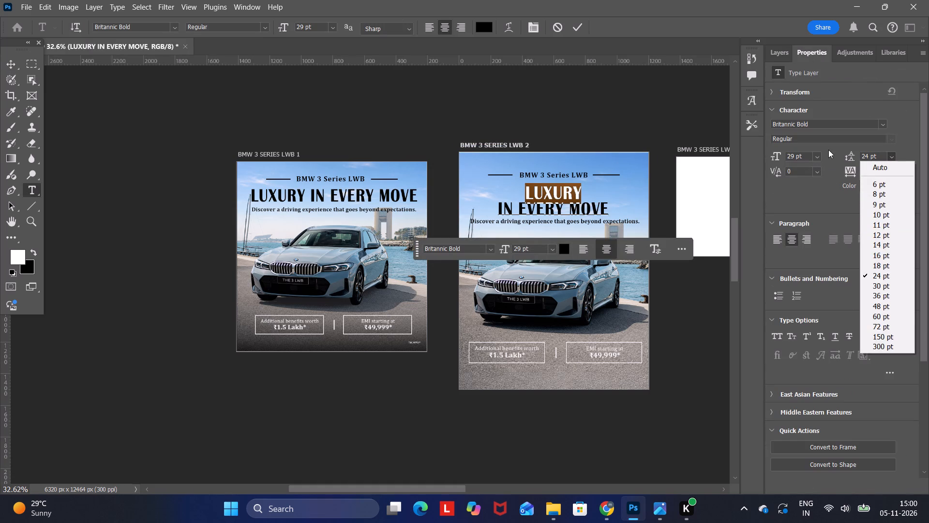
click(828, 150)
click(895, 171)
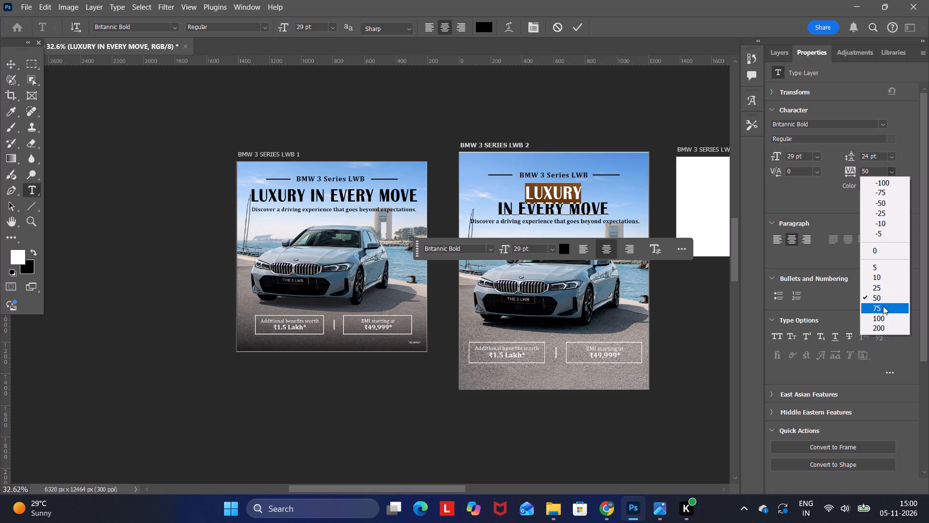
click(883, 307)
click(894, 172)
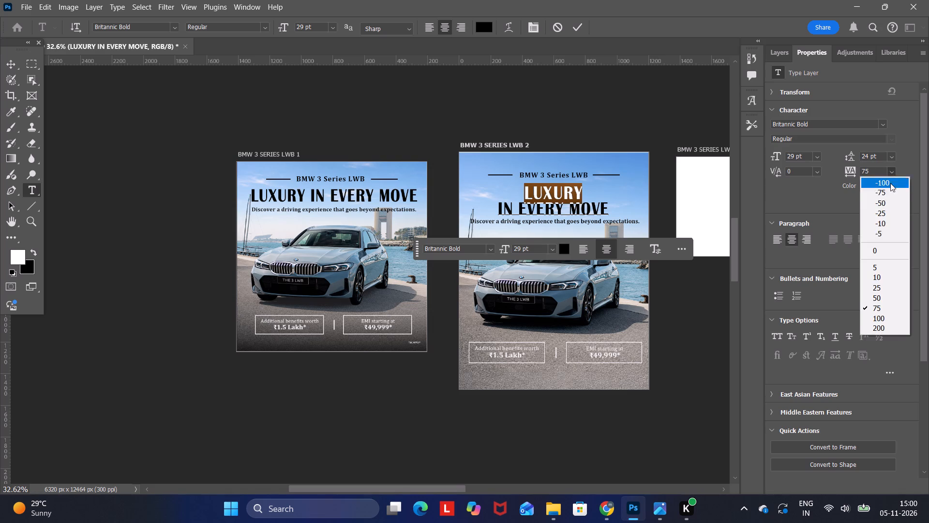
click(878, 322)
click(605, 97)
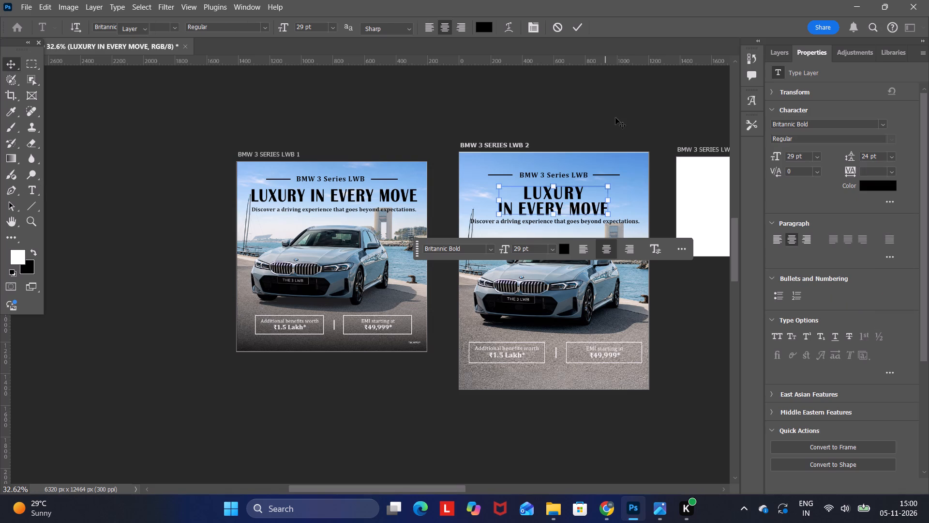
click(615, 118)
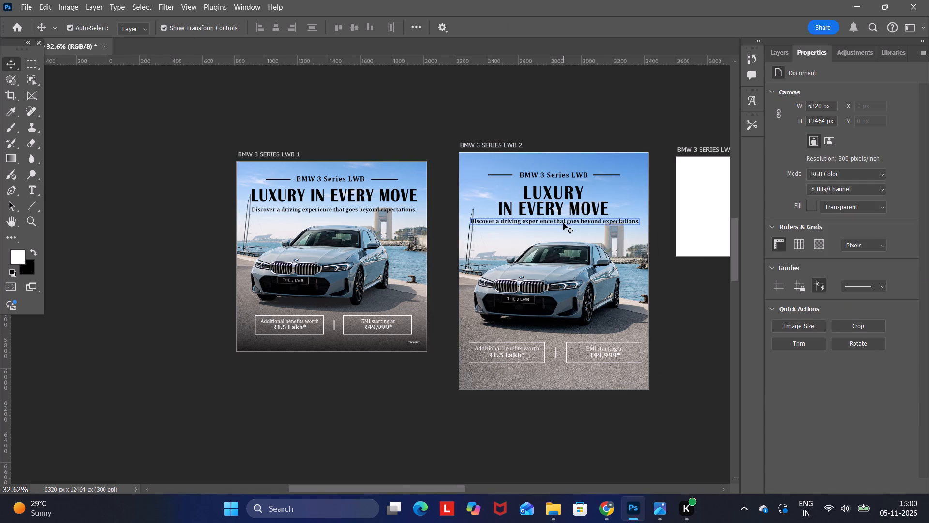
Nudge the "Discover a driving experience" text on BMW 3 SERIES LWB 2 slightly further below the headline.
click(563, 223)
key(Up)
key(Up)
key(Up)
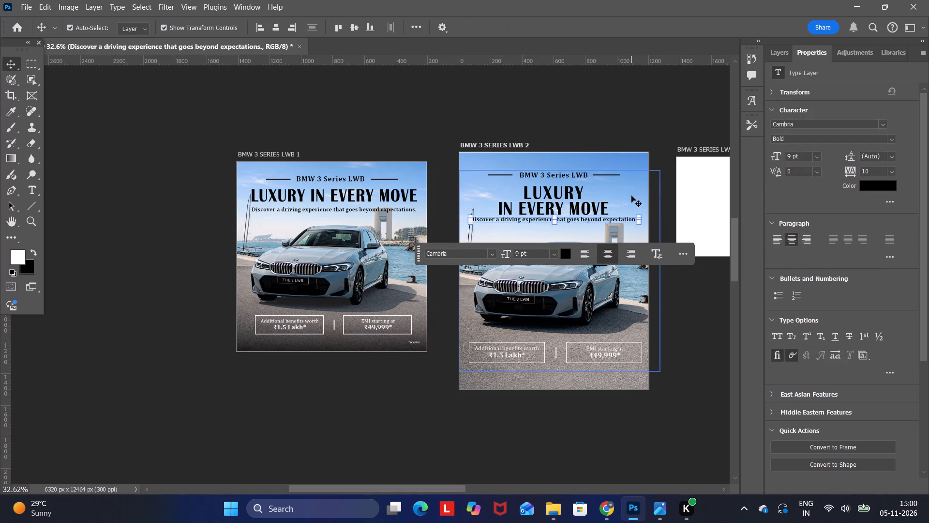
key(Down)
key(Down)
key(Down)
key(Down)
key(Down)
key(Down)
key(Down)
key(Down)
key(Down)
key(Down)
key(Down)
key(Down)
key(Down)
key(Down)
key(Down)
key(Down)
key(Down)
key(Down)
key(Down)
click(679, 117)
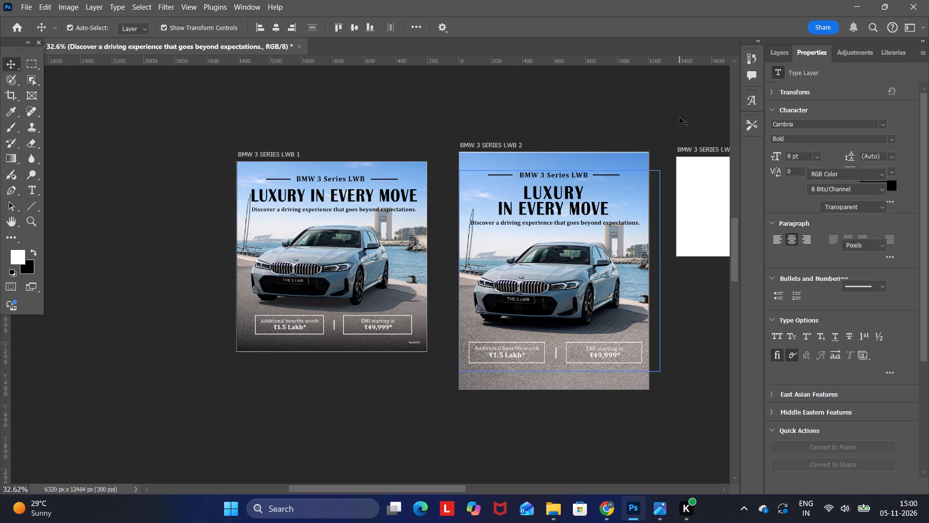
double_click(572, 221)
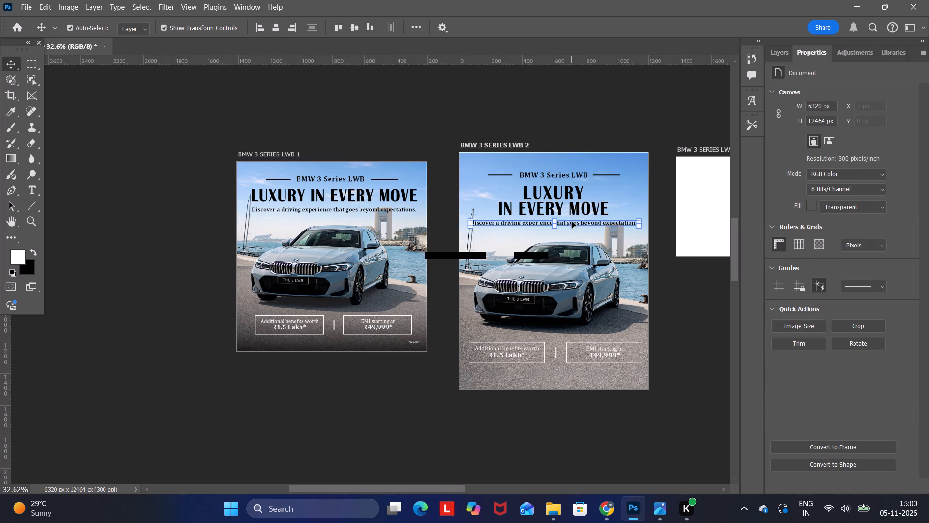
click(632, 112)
Rejoin the BMW 3 SERIES LWB 2 headline into the single line "LUXURY IN EVERY MOVE".
double_click(555, 203)
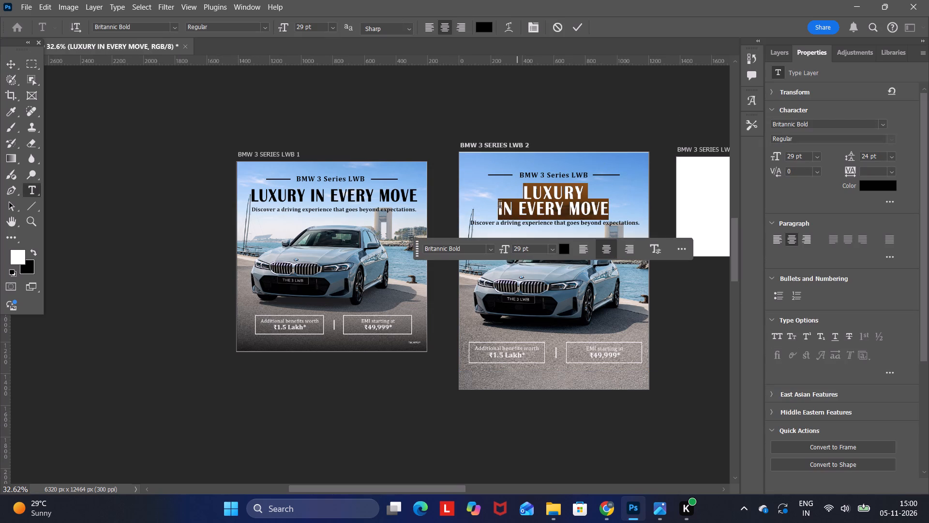
click(500, 206)
key(BackSpace)
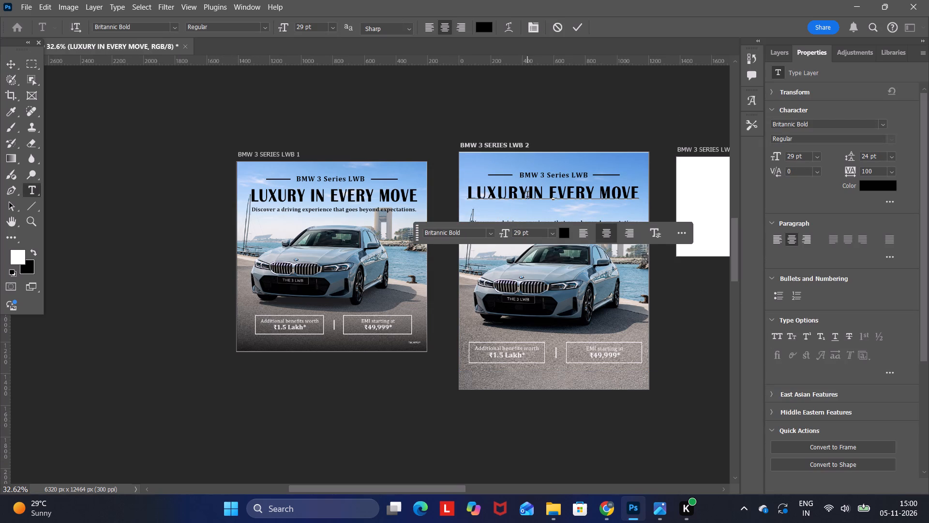
key(space)
click(606, 133)
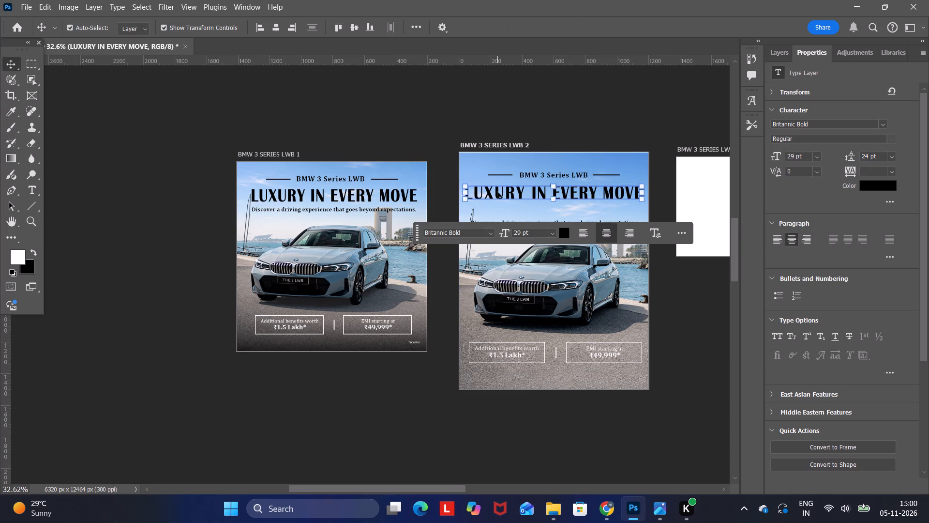
Set the tracking of the whole BMW 3 SERIES LWB 2 headline to 50.
double_click(497, 192)
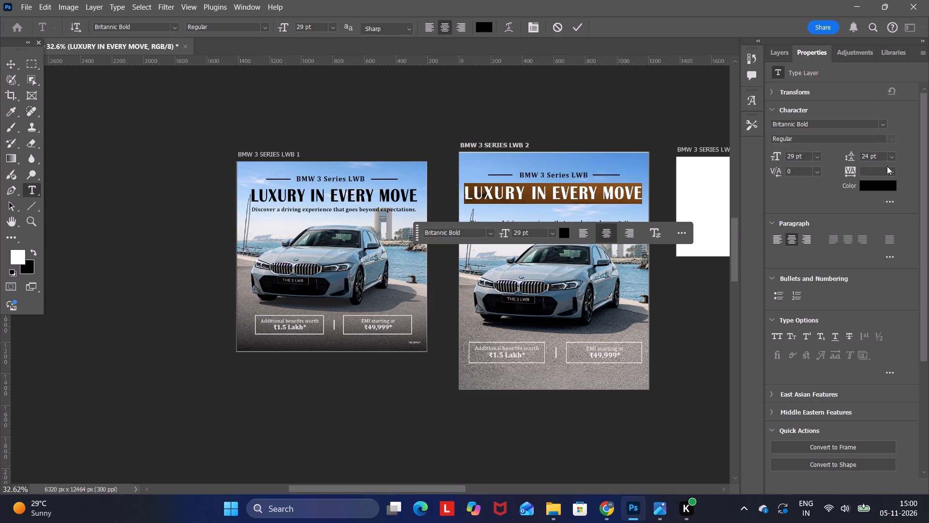
click(891, 170)
click(875, 307)
click(894, 172)
click(884, 295)
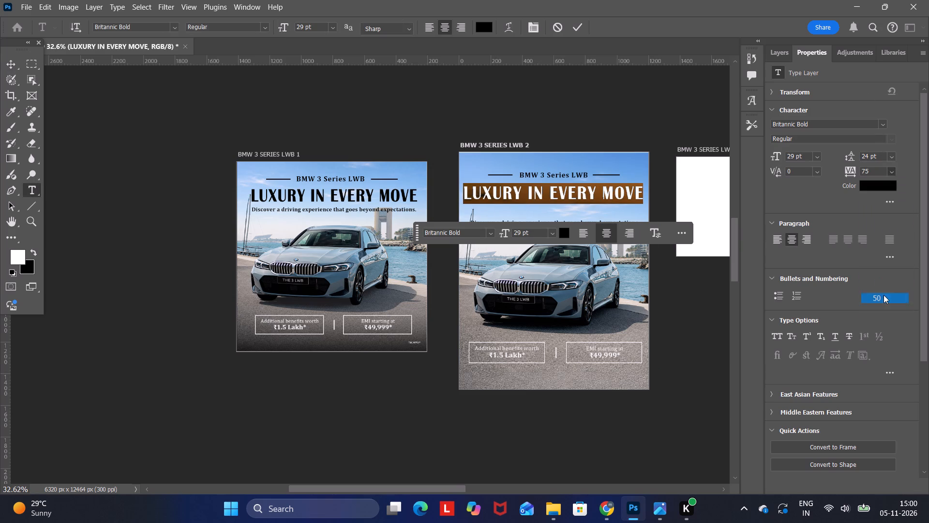
click(693, 124)
click(693, 124)
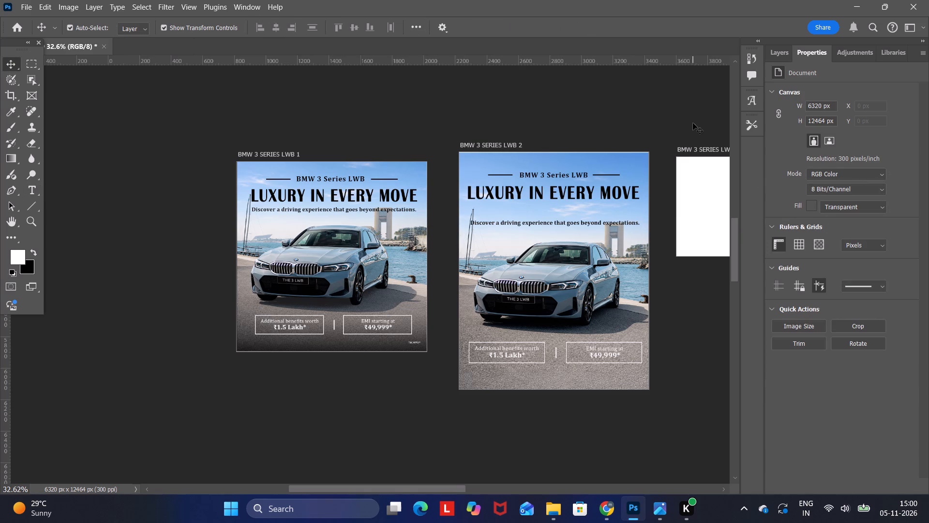
Move the "Discover a driving experience" text on BMW 3 SERIES LWB 2 up, closer to the headline.
drag(575, 223, 577, 214)
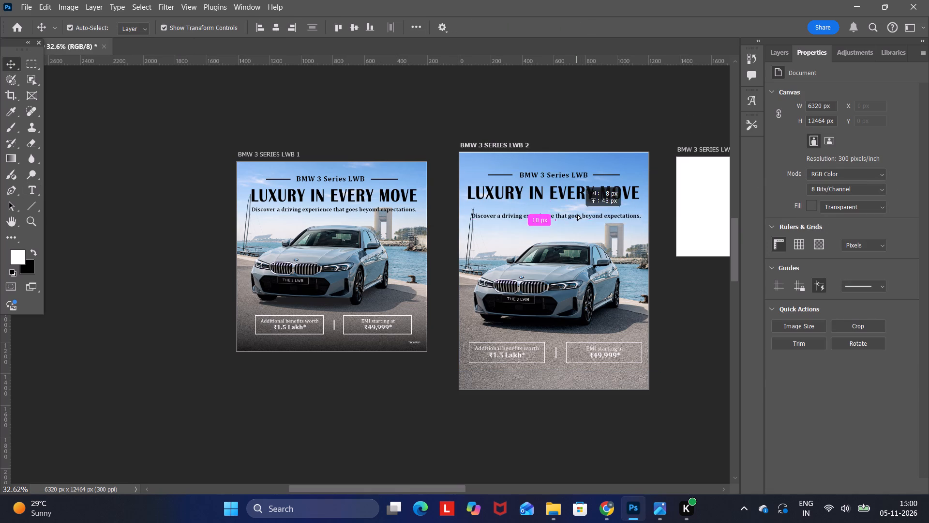
drag(577, 214, 578, 213)
Split the text below the LWB 2 headline into "Discover a driving experience" above "that goes beyond expectations.".
double_click(569, 212)
click(558, 213)
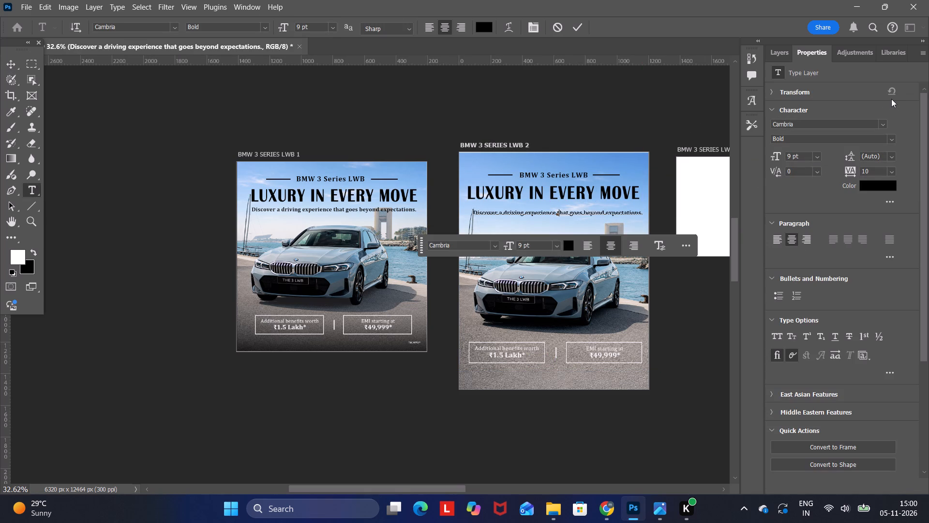
key(BackSpace)
key(BackSpace)
key(t)
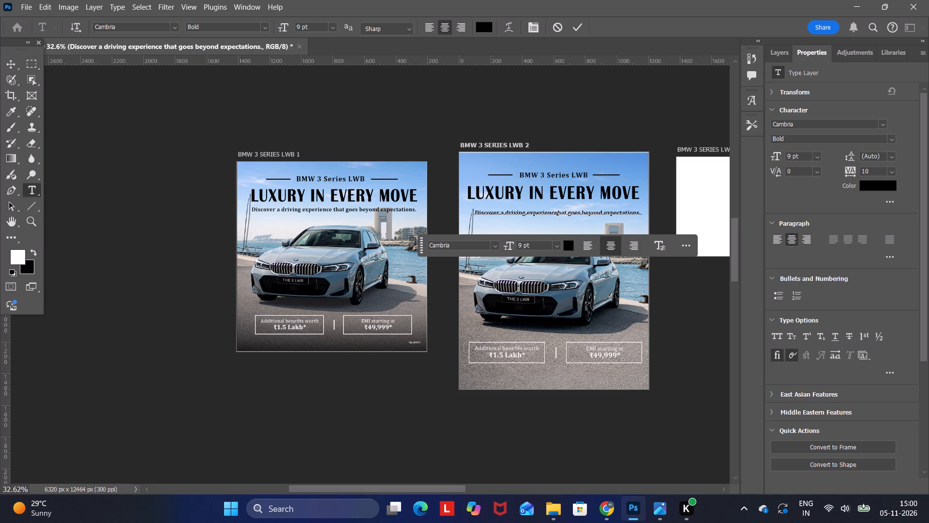
click(557, 214)
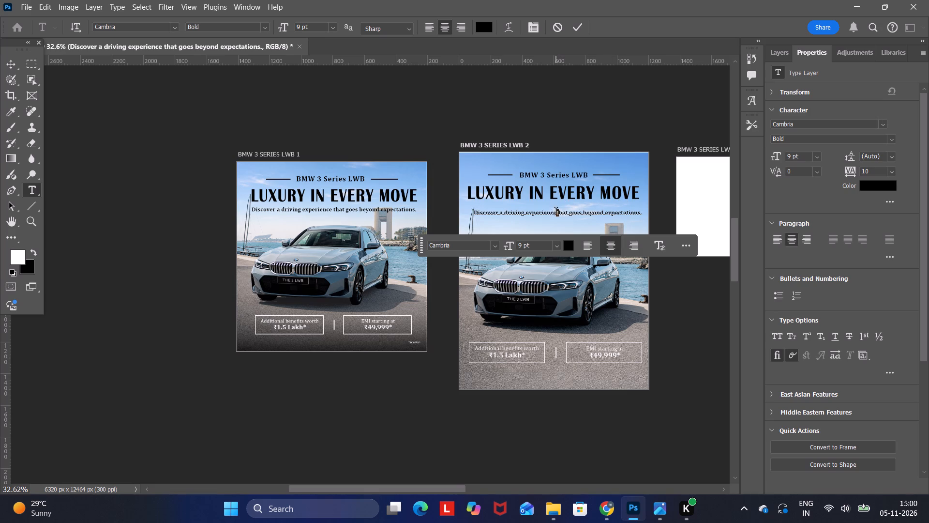
click(556, 213)
key(Return)
click(662, 125)
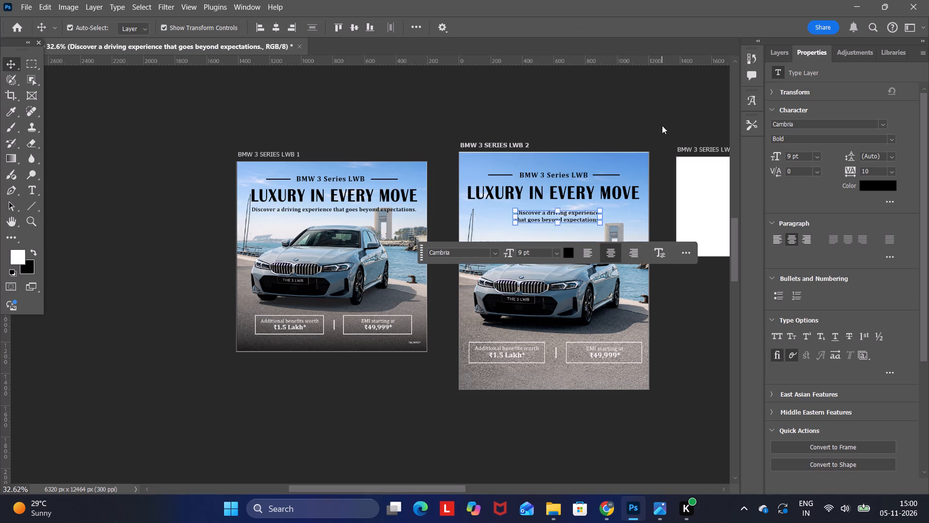
click(662, 125)
Set the font size of the two-line "Discover a driving experience" text on BMW 3 SERIES LWB 2 to 11 pt.
click(574, 218)
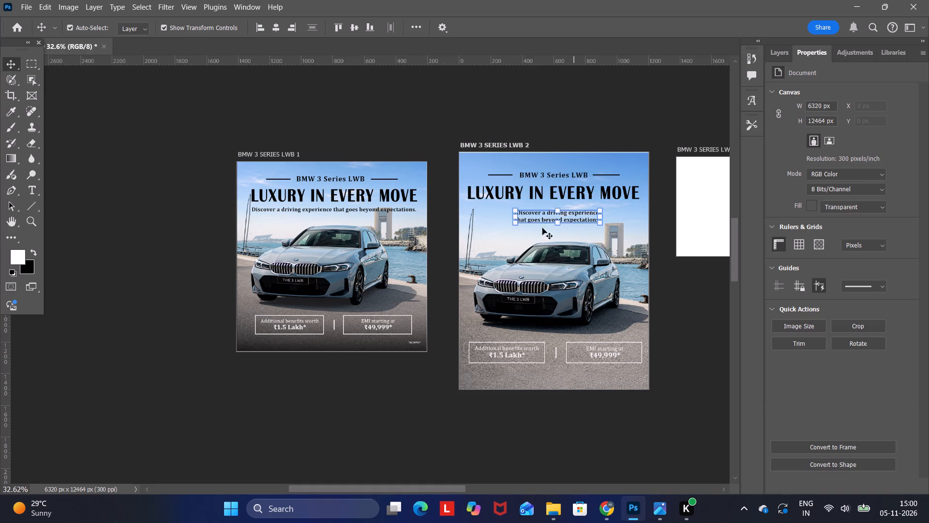
drag(521, 252, 509, 250)
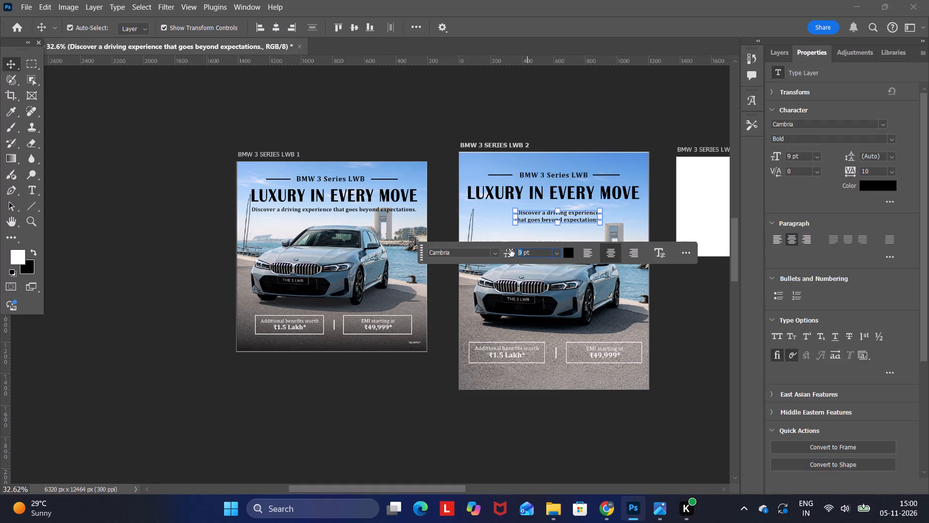
text(11)
key(Return)
click(552, 140)
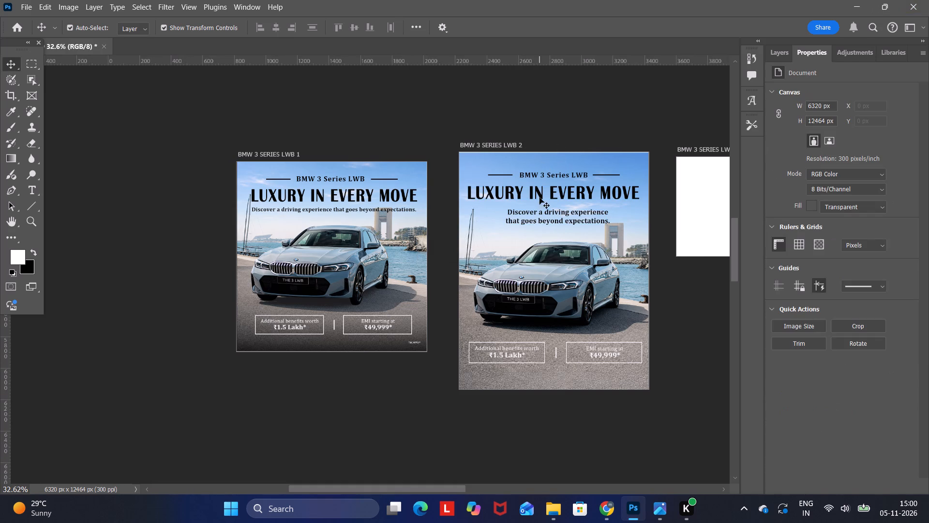
Shift the two-line "Discover a driving experience" text about 27 px left to centre it beneath the LWB 2 headline.
drag(554, 221, 550, 221)
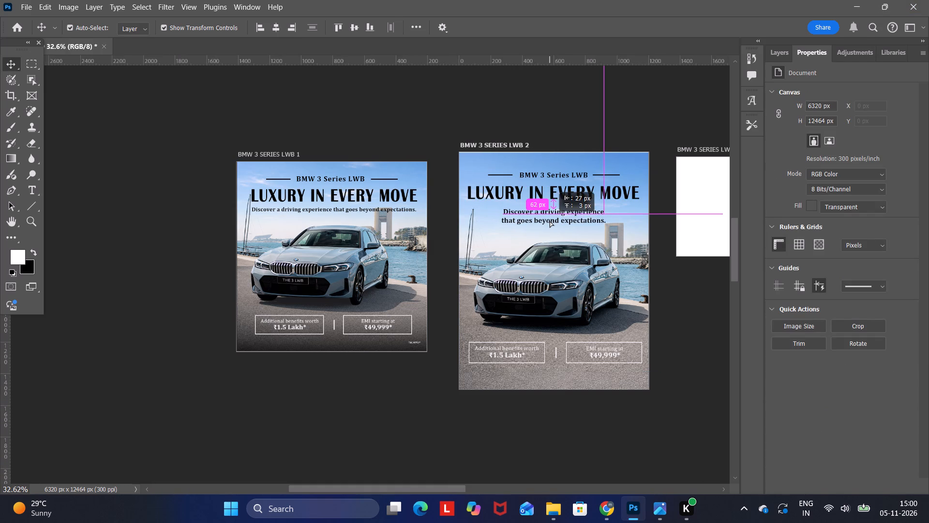
drag(550, 221, 549, 221)
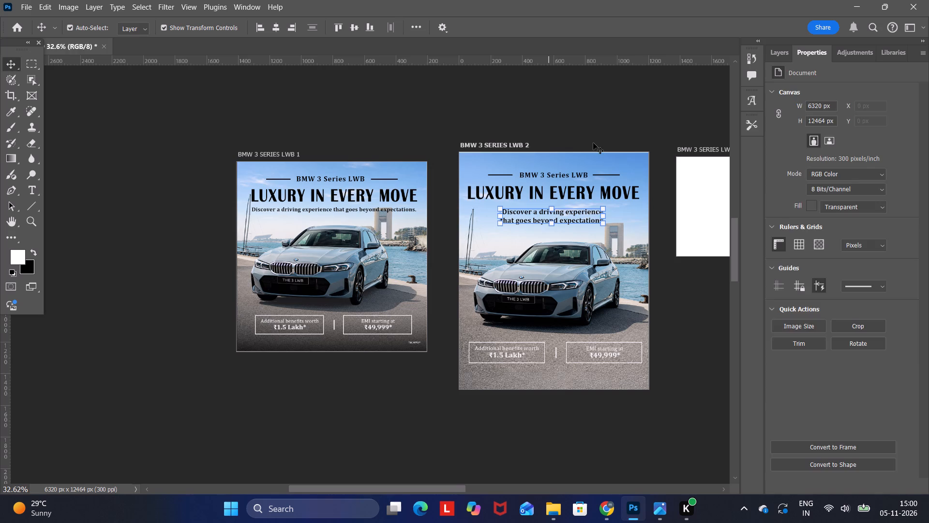
click(593, 143)
Nudge the BMW 3 SERIES LWB 2 headline down a few pixels and the two-line text beneath it down slightly.
click(560, 187)
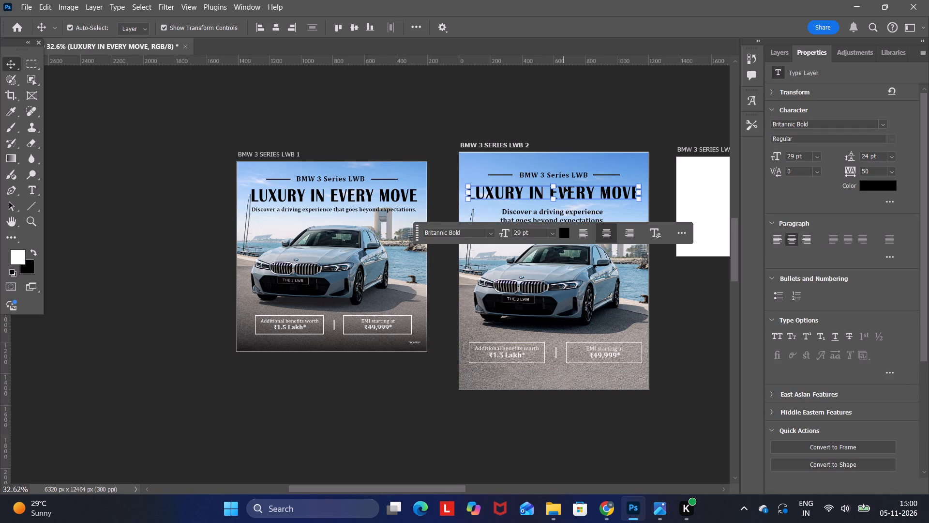
key(Down)
key(Down)
key(Down)
key(Down)
key(Down)
key(Down)
click(603, 130)
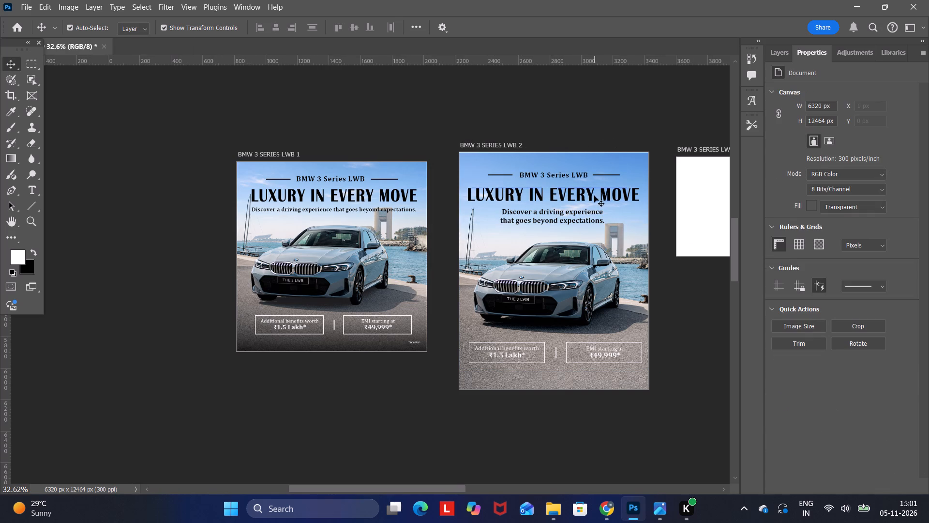
click(586, 213)
key(Down)
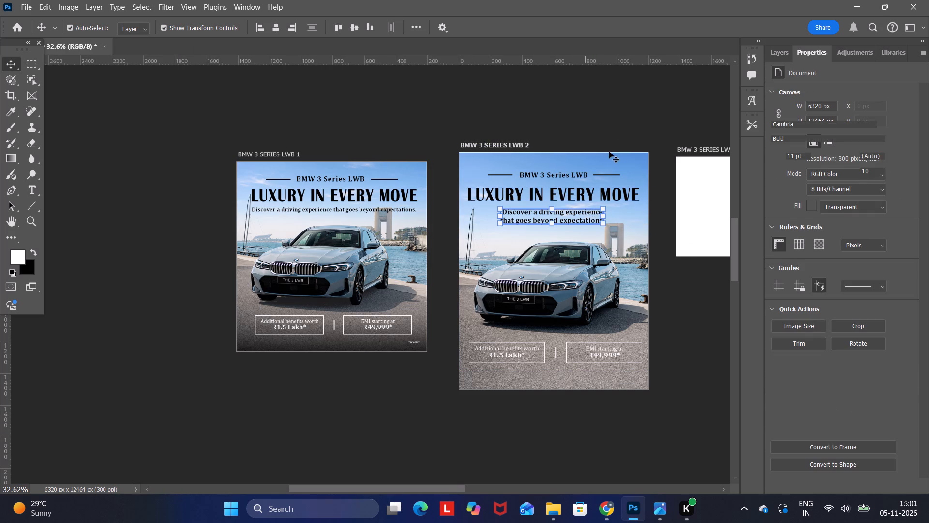
click(622, 100)
Add a linear black-to-transparent gradient fill above the LWB 2 car photo, running from below the artboard's bottom edge up to the car's grille.
click(559, 319)
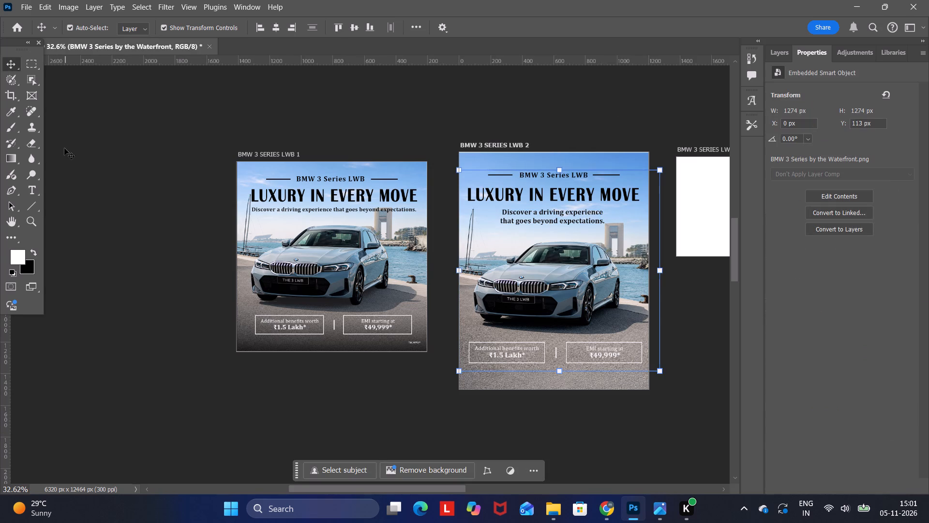
click(16, 157)
drag(555, 421, 562, 329)
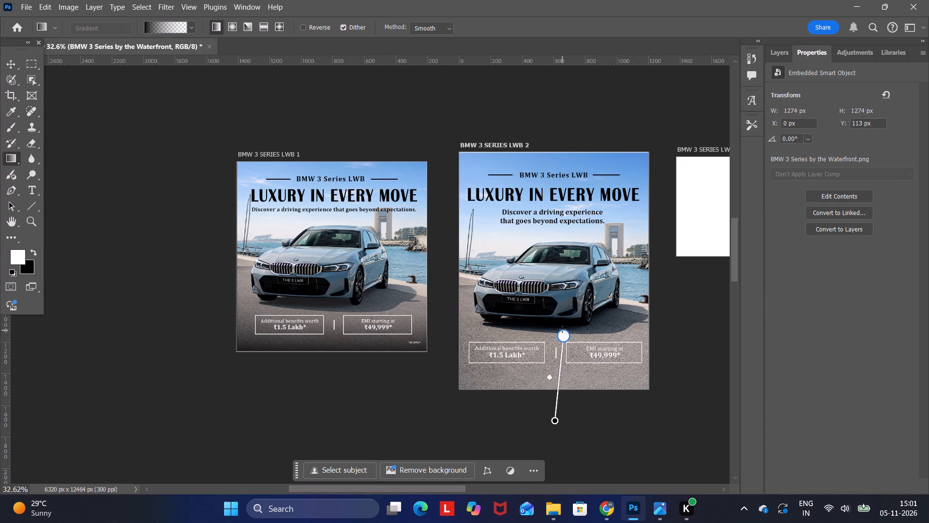
drag(562, 329, 556, 295)
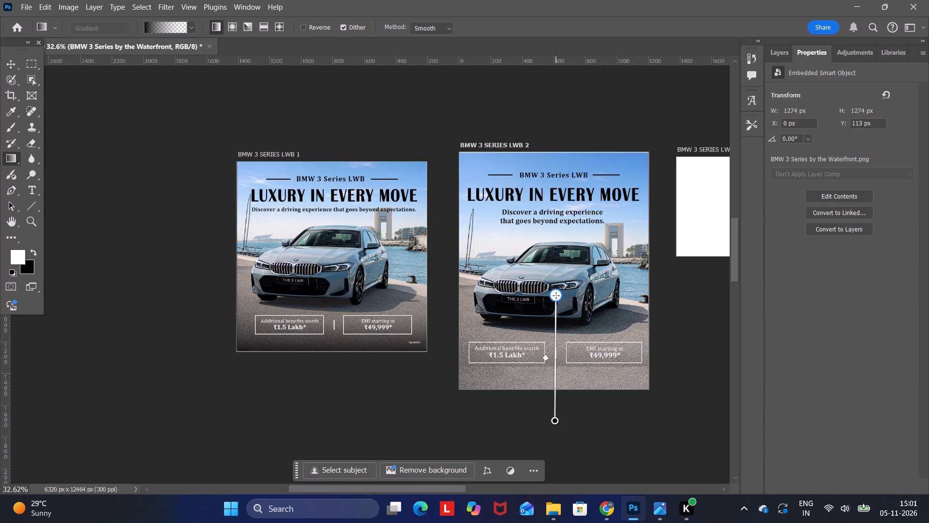
drag(556, 295, 556, 286)
click(778, 52)
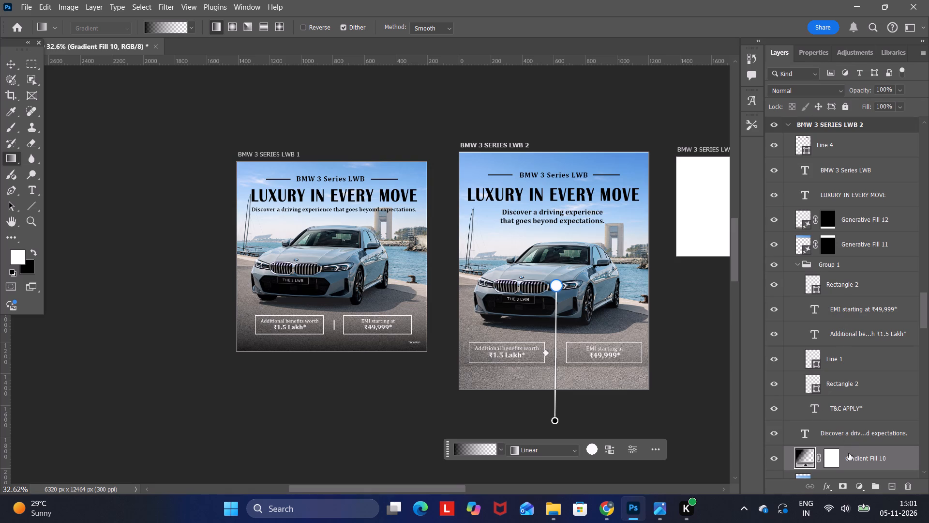
Move the Gradient Fill 10 layer into Group 1 of BMW 3 SERIES LWB 2, between the lower Rectangle 2 and the T&C APPLY* text.
drag(849, 453, 808, 189)
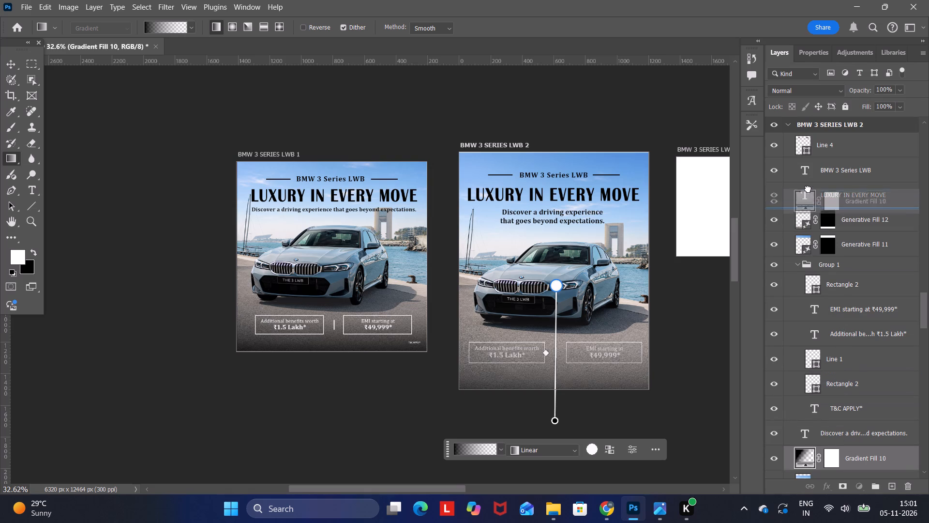
drag(808, 189, 801, 129)
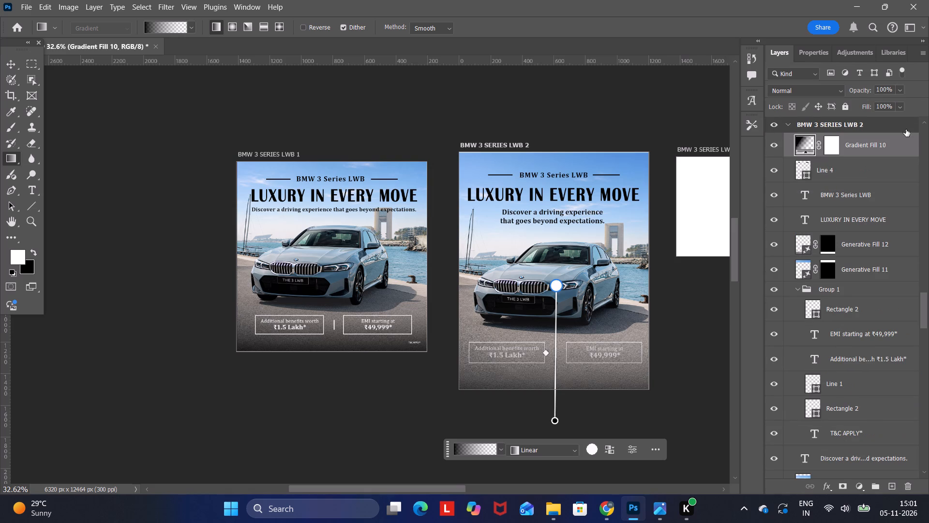
drag(884, 142, 886, 248)
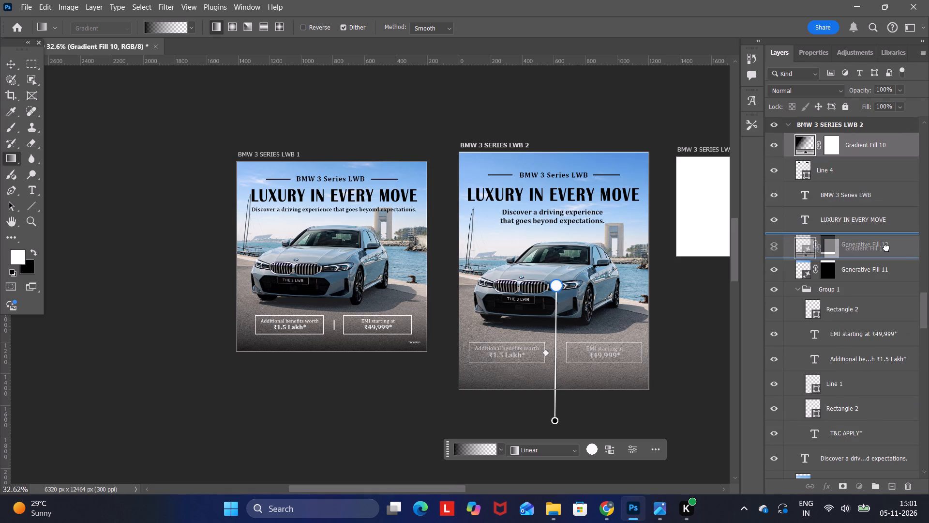
drag(886, 248, 872, 394)
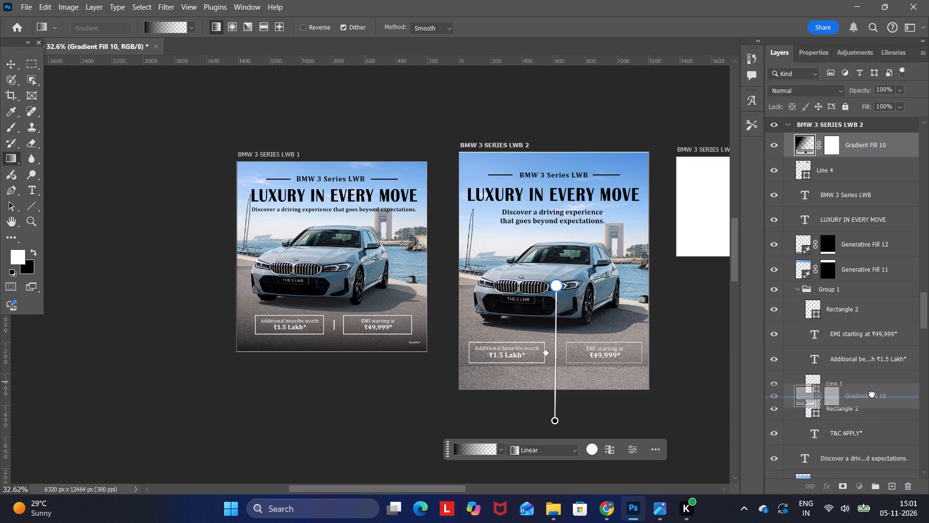
drag(872, 394, 863, 417)
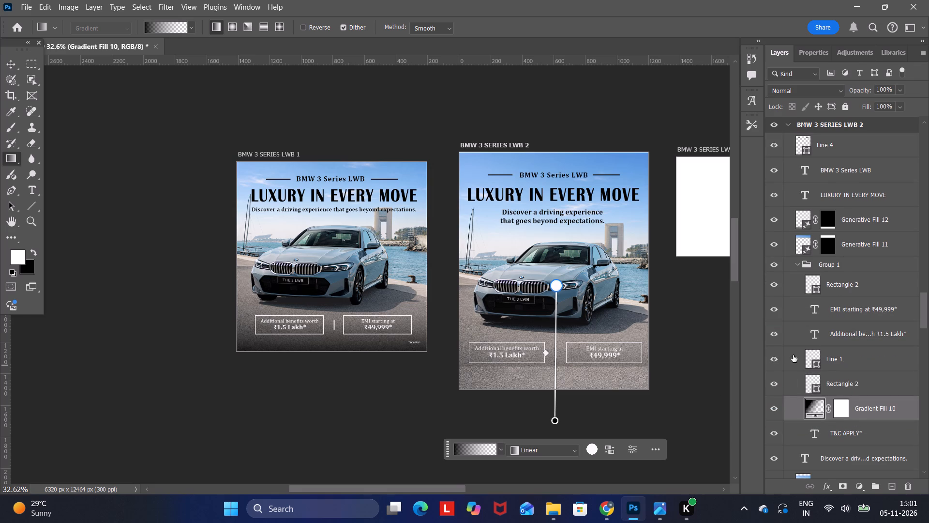
Move the Generative Fill 12 and Generative Fill 11 layers into Group 1, directly beneath Gradient Fill 10 and above T&C APPLY*.
drag(857, 221, 864, 418)
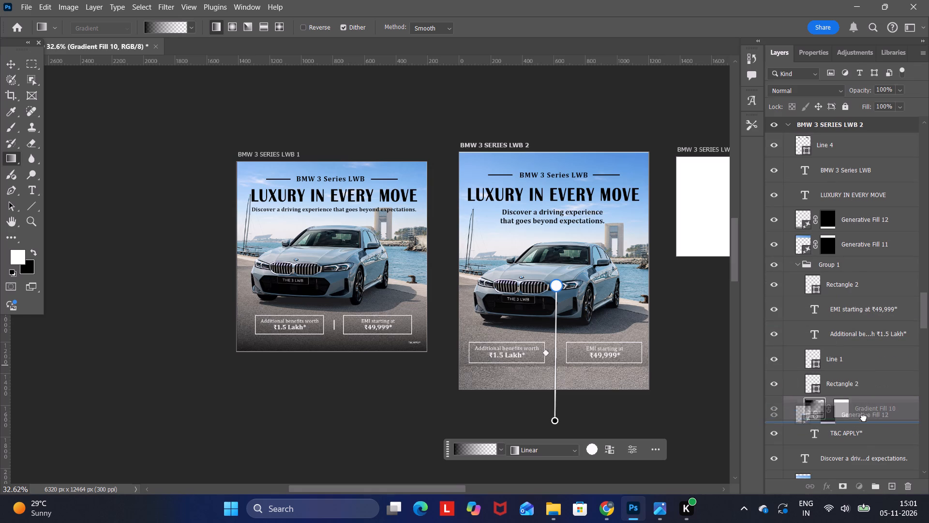
drag(864, 418, 863, 421)
drag(862, 222, 884, 418)
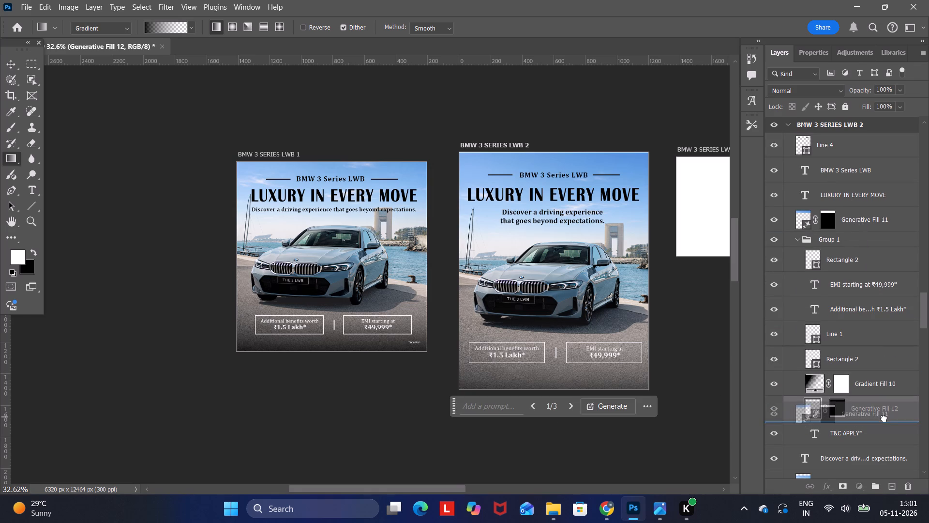
drag(884, 418, 884, 419)
click(719, 307)
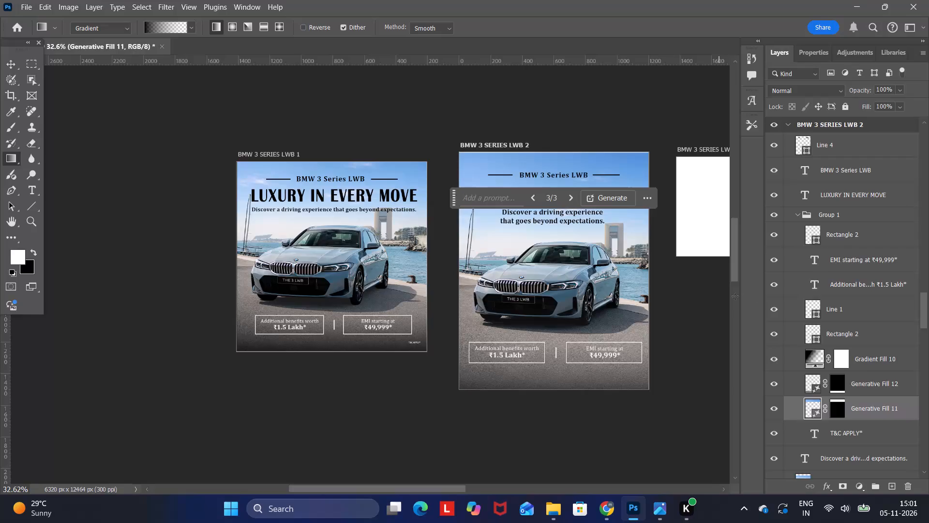
Adjust Gradient Fill 10 so its black end sits just below the LWB 2 artboard's bottom edge and its transparent end at the car's windshield.
click(863, 360)
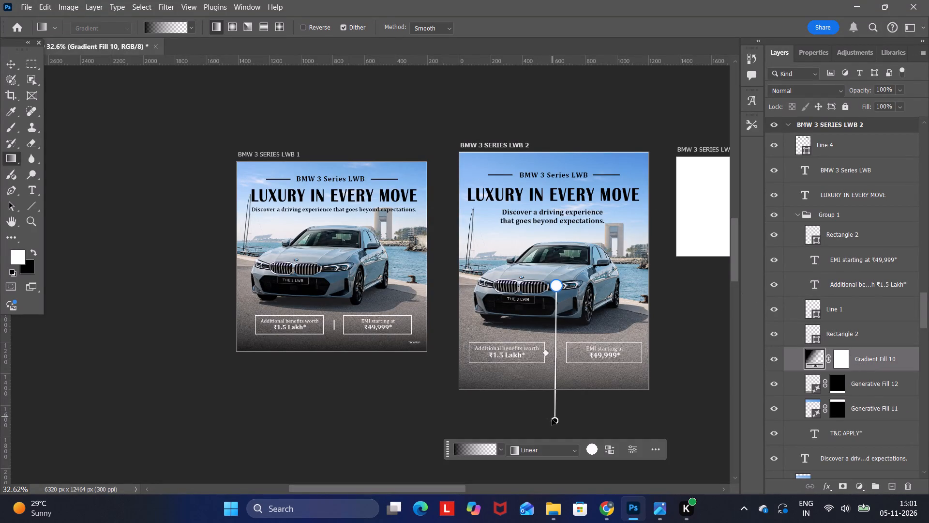
drag(553, 421, 558, 400)
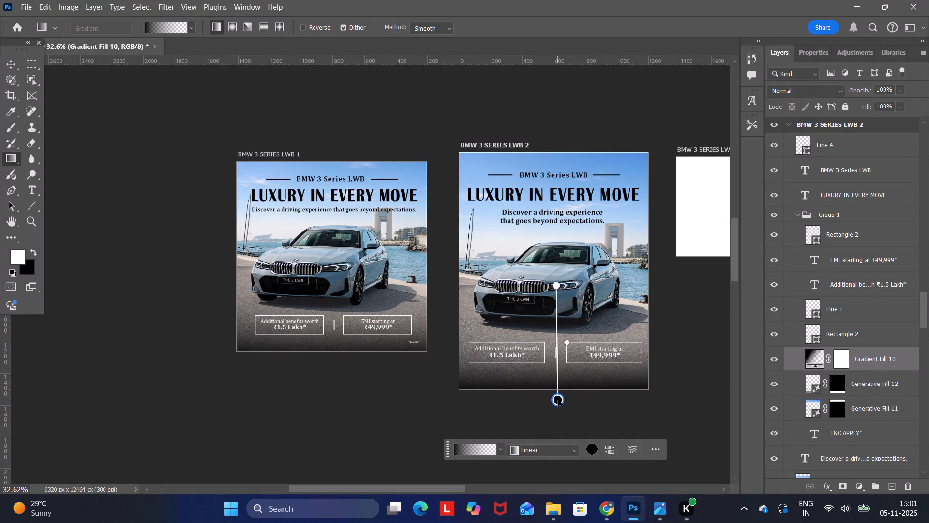
drag(558, 400, 558, 404)
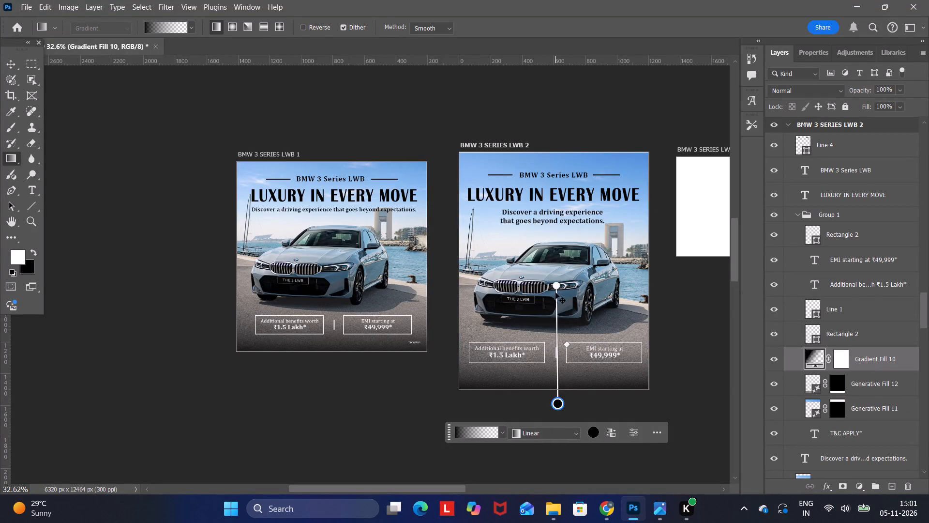
drag(554, 284, 557, 252)
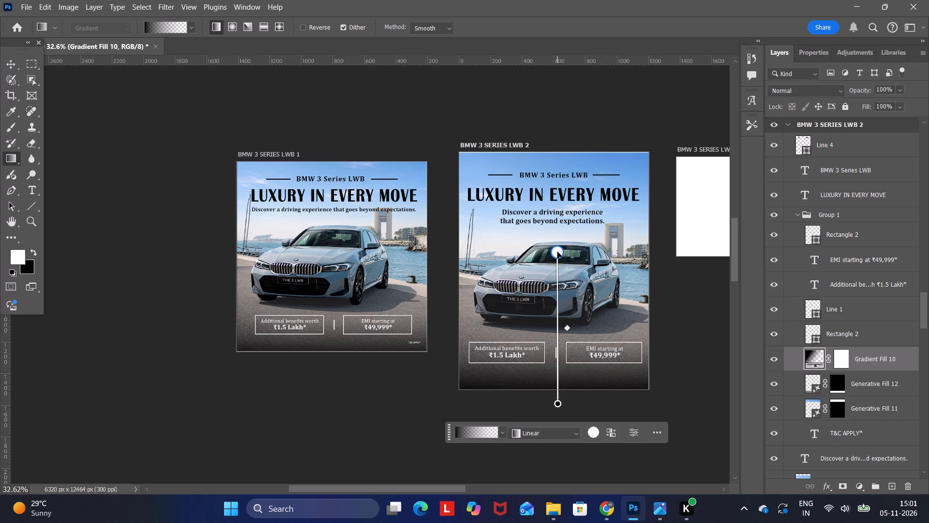
drag(557, 252, 558, 248)
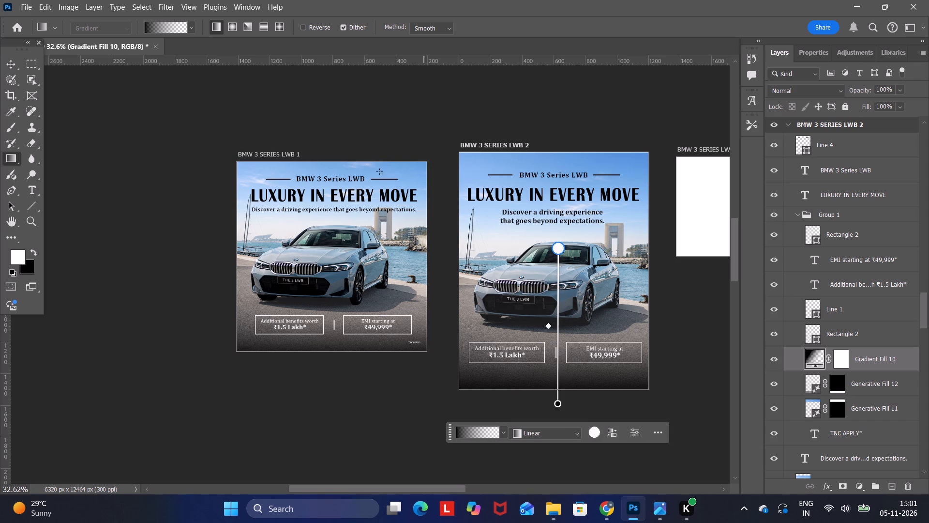
click(11, 69)
click(107, 159)
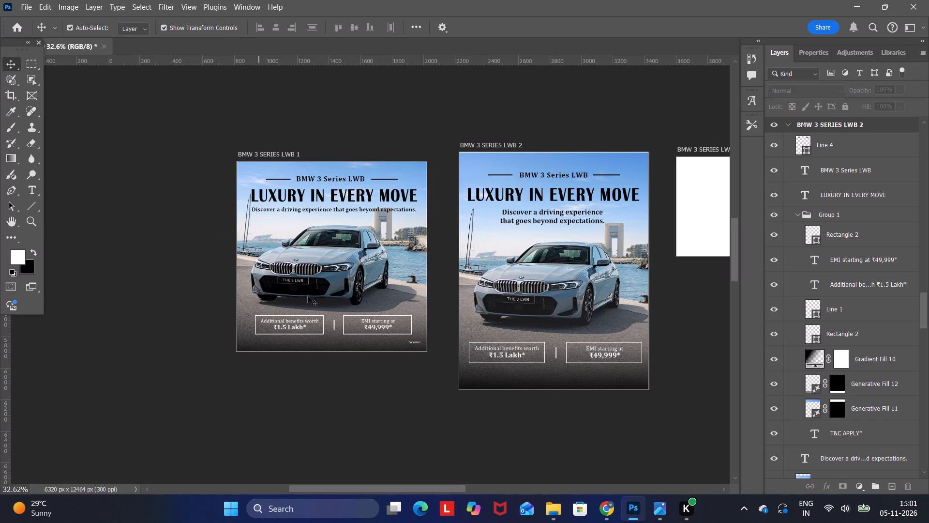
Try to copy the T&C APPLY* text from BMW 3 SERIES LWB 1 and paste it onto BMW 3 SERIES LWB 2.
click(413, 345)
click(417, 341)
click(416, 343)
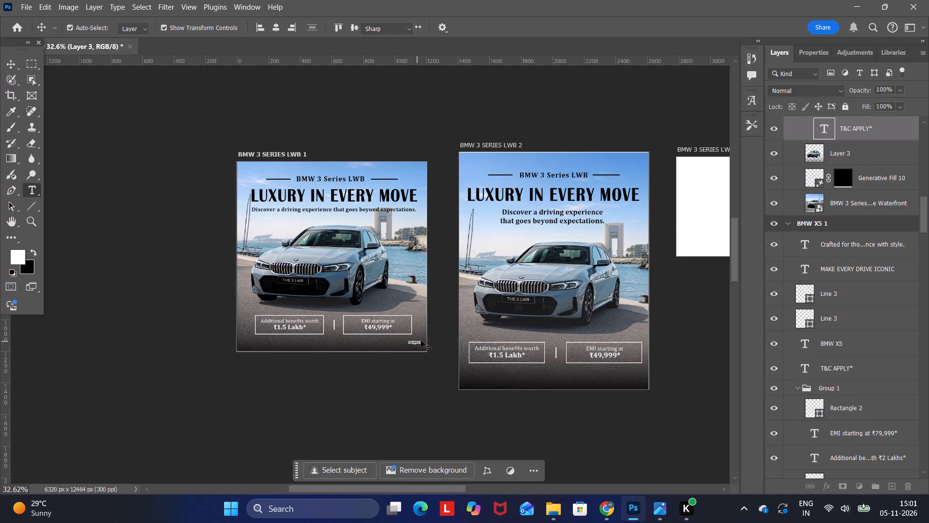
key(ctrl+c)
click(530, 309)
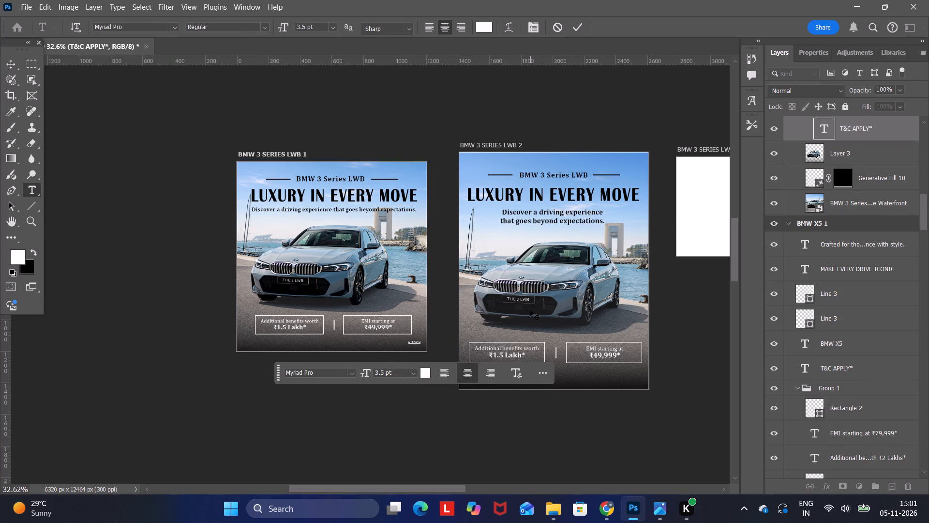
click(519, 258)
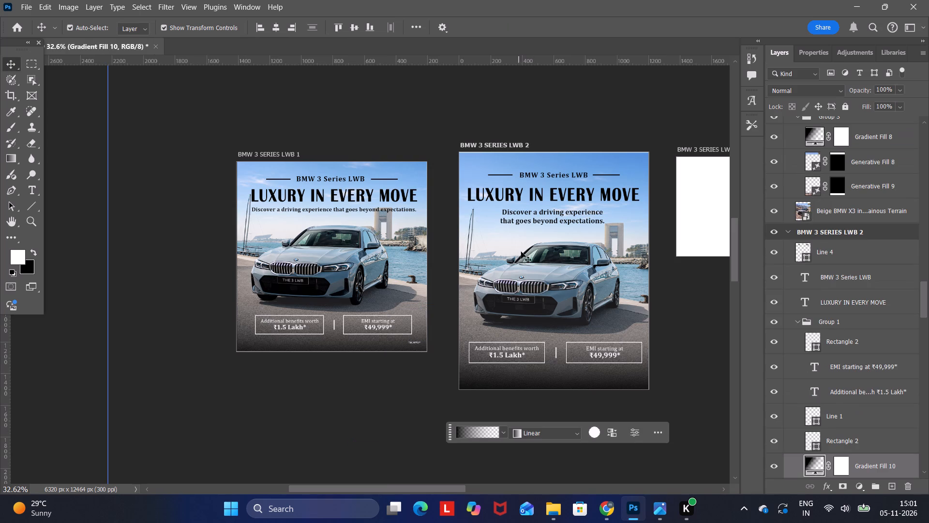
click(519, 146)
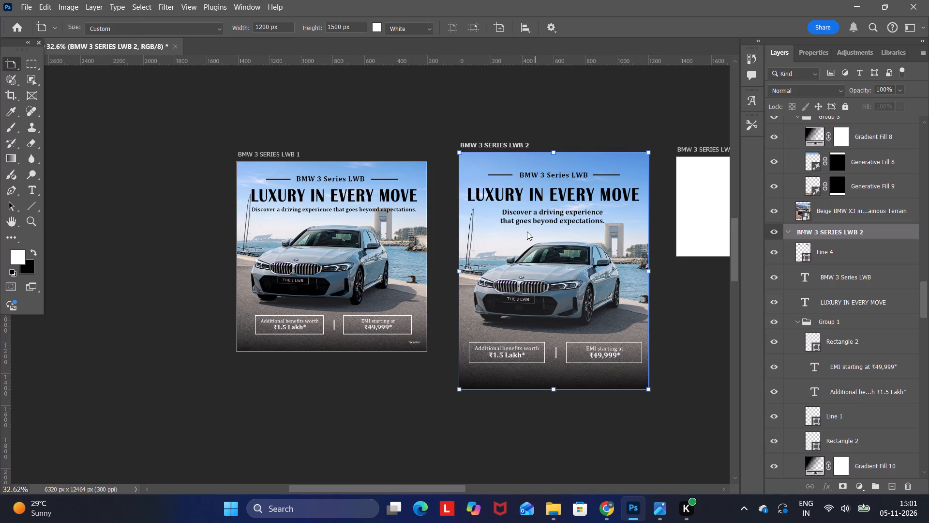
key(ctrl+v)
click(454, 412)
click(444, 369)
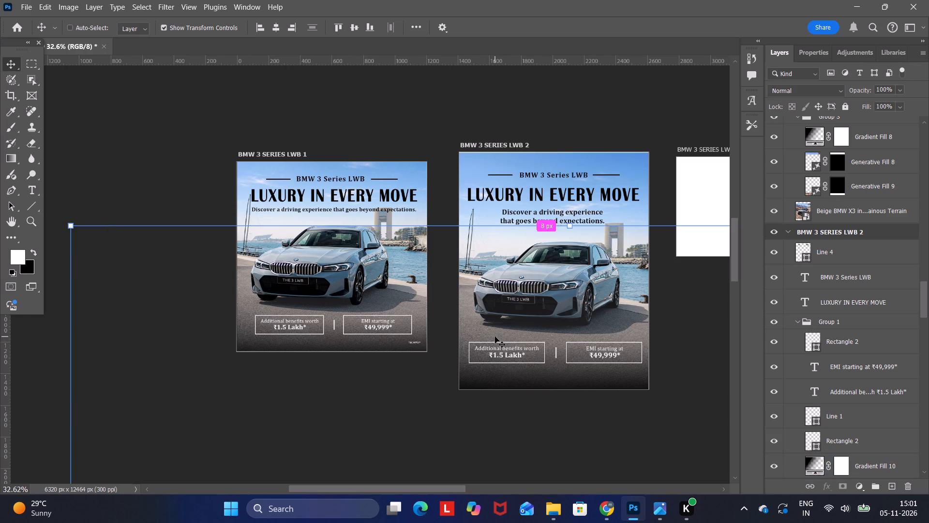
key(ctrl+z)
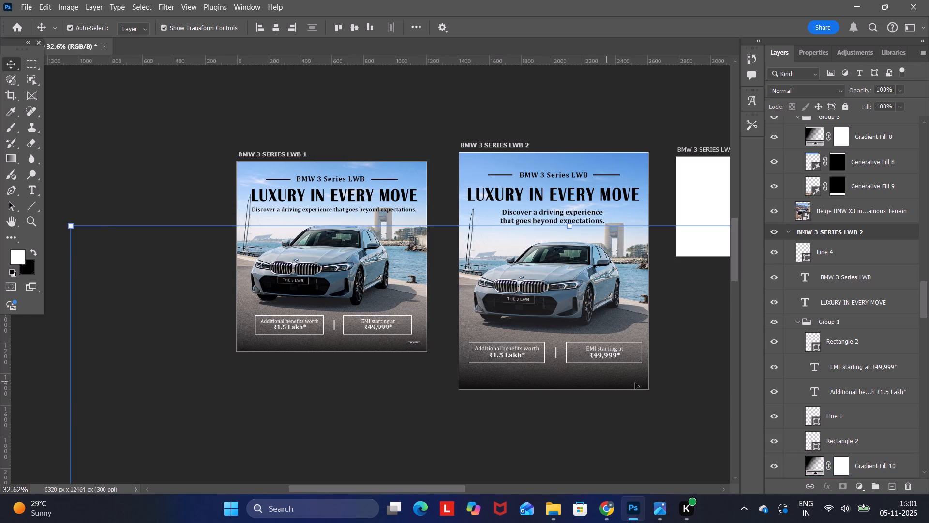
Move the LWB 2 T&C APPLY* text layer out of Group 1 to directly above the LUXURY IN EVERY MOVE layer.
scroll(802, 330, down, 11)
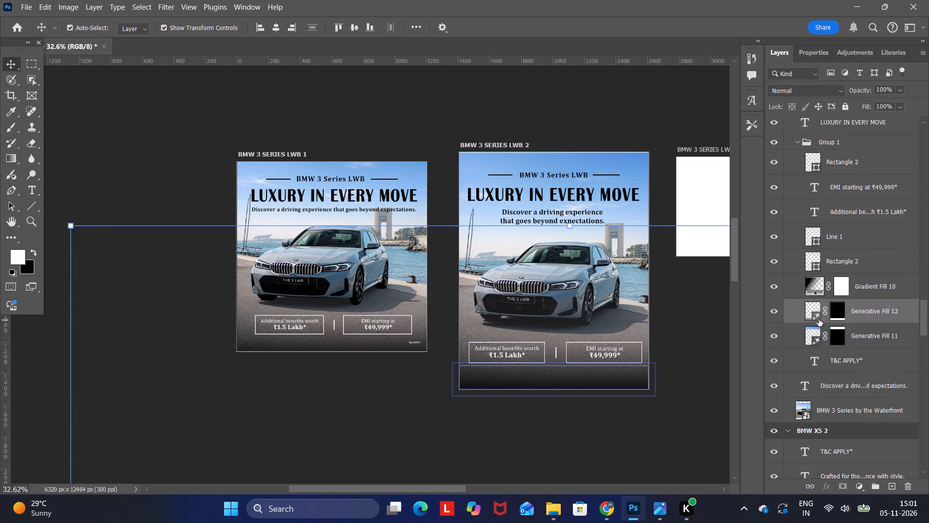
drag(829, 359, 833, 163)
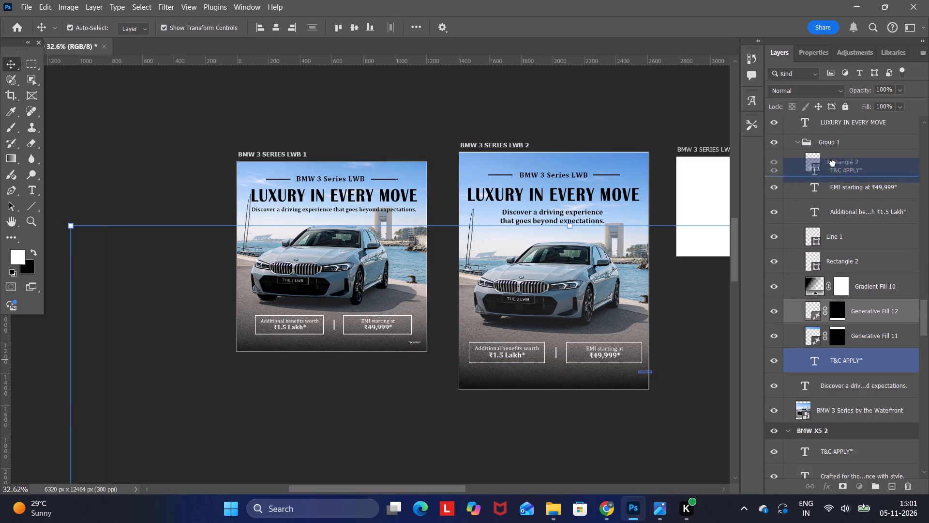
drag(833, 163, 839, 126)
Nudge the T&C APPLY* text left and down so it sits fully inside the LWB 2 artboard's bottom-right corner, below the EMI offer box.
key(Left)
key(Left)
key(Left)
key(Left)
key(Left)
key(Left)
key(Left)
key(Left)
key(Left)
key(Left)
key(Left)
key(Left)
key(Left)
key(Left)
key(Left)
key(Left)
key(Left)
key(Left)
key(Left)
key(Left)
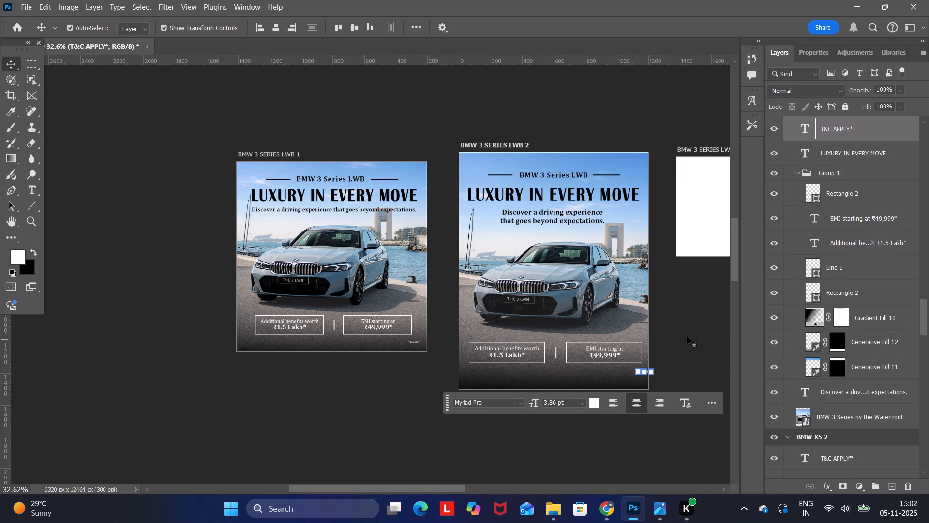
key(Down)
key(Down)
key(Down)
key(Down)
key(Down)
key(Down)
key(Down)
key(Down)
key(Down)
key(Down)
key(Down)
key(Down)
key(Down)
key(Down)
key(Down)
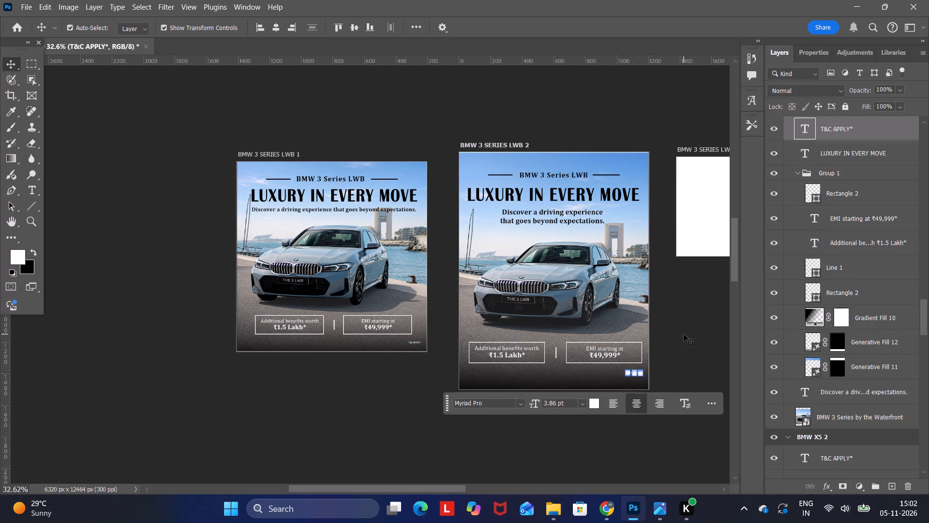
key(Left)
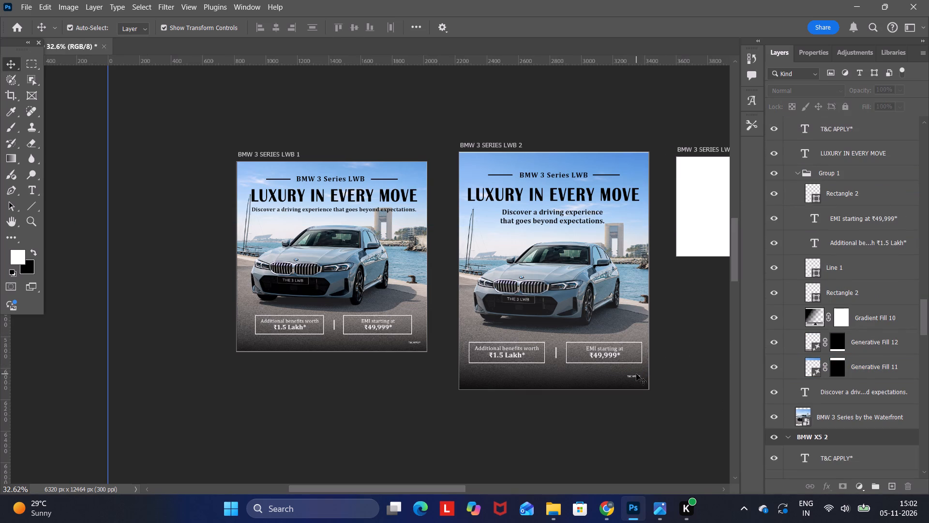